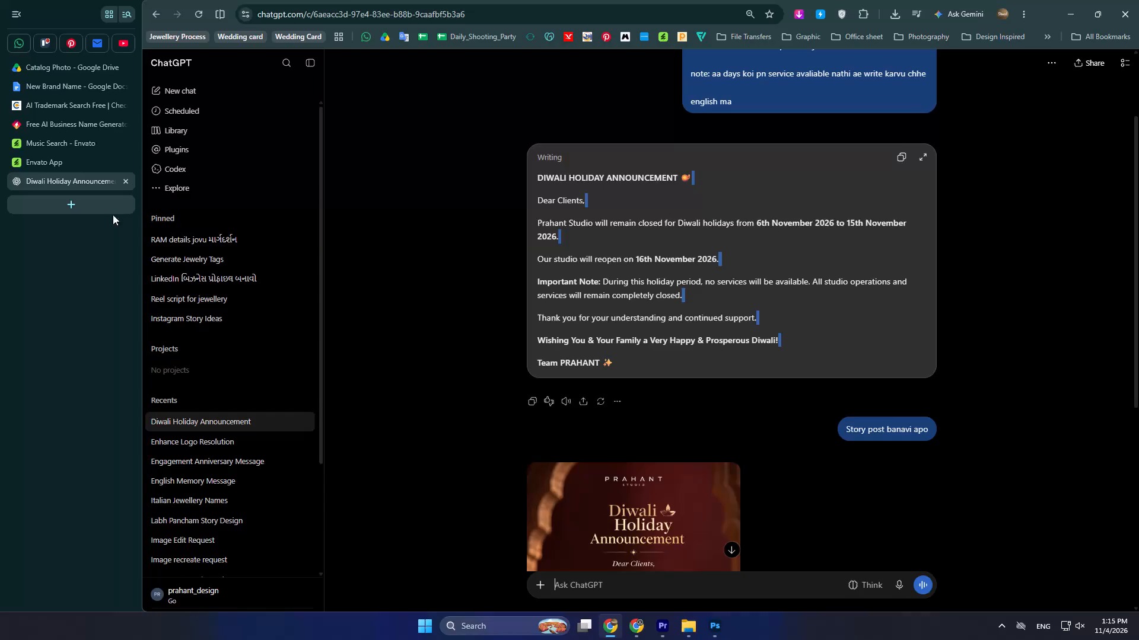
# Close the Diwali Holiday Announcement chat tab.
pyautogui.click(123, 183)
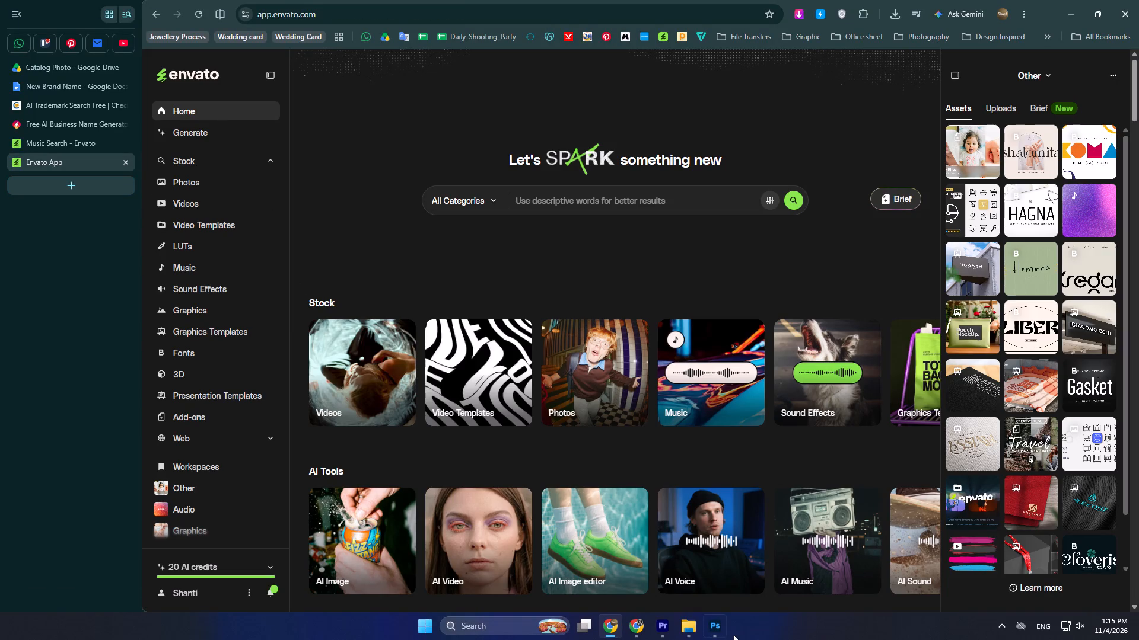
pyautogui.click(685, 613)
pyautogui.click(723, 558)
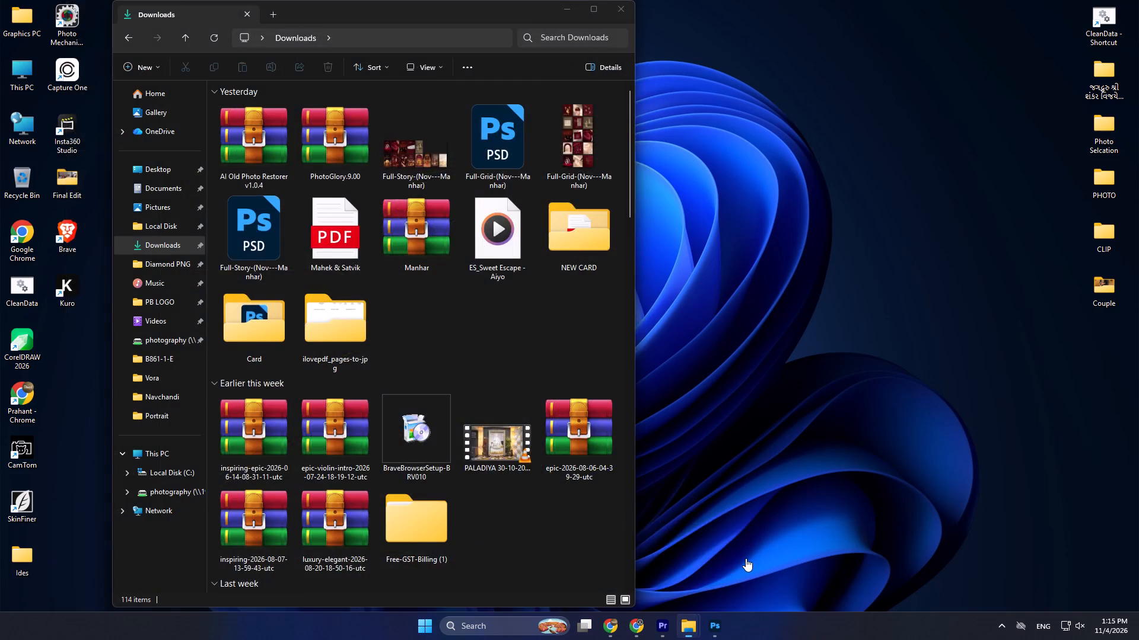
pyautogui.click(246, 114)
pyautogui.rightClick(259, 116)
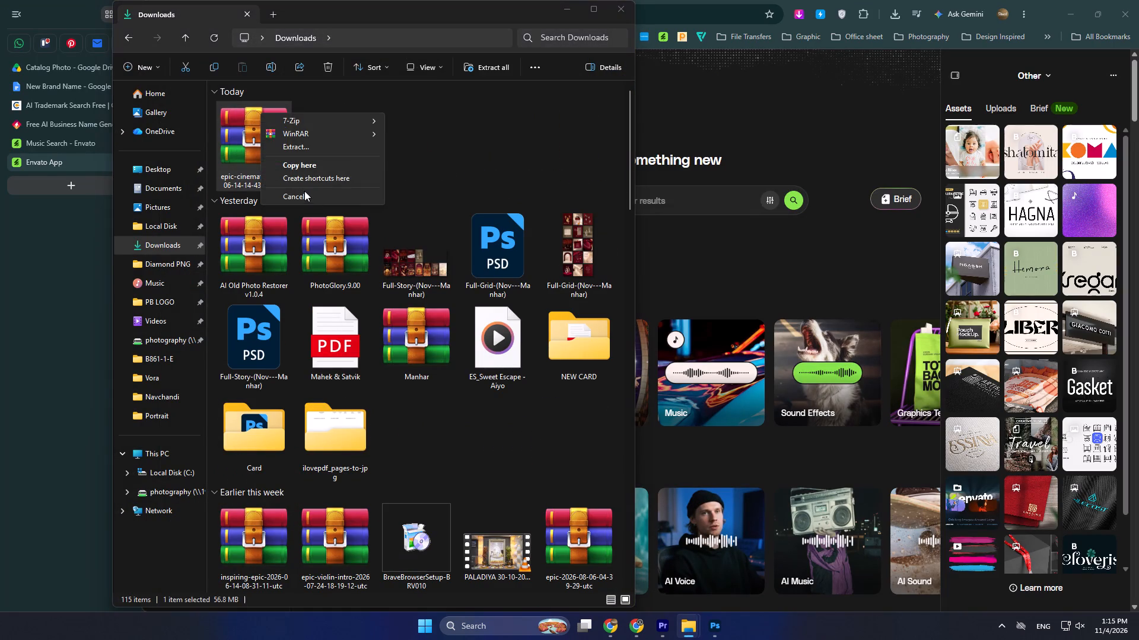
pyautogui.click(236, 136)
pyautogui.rightClick(242, 132)
pyautogui.click(289, 393)
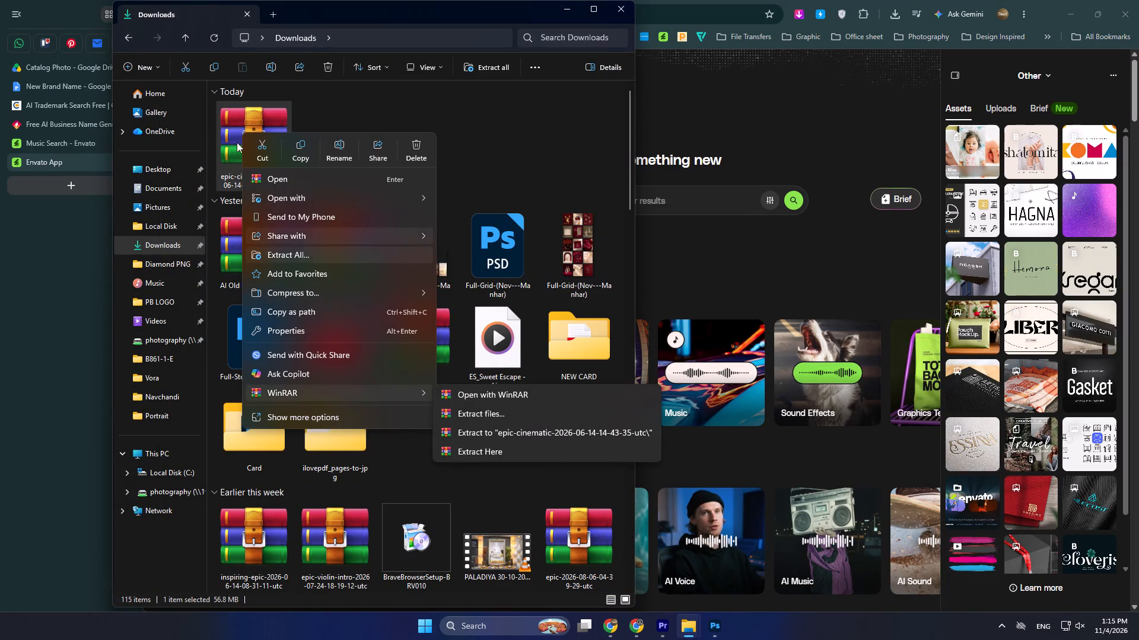
pyautogui.doubleClick(237, 117)
# Copy all three MP3 files from the archive's Mp3 folder.
pyautogui.moveTo(282, 307); pyautogui.dragTo(224, 294)
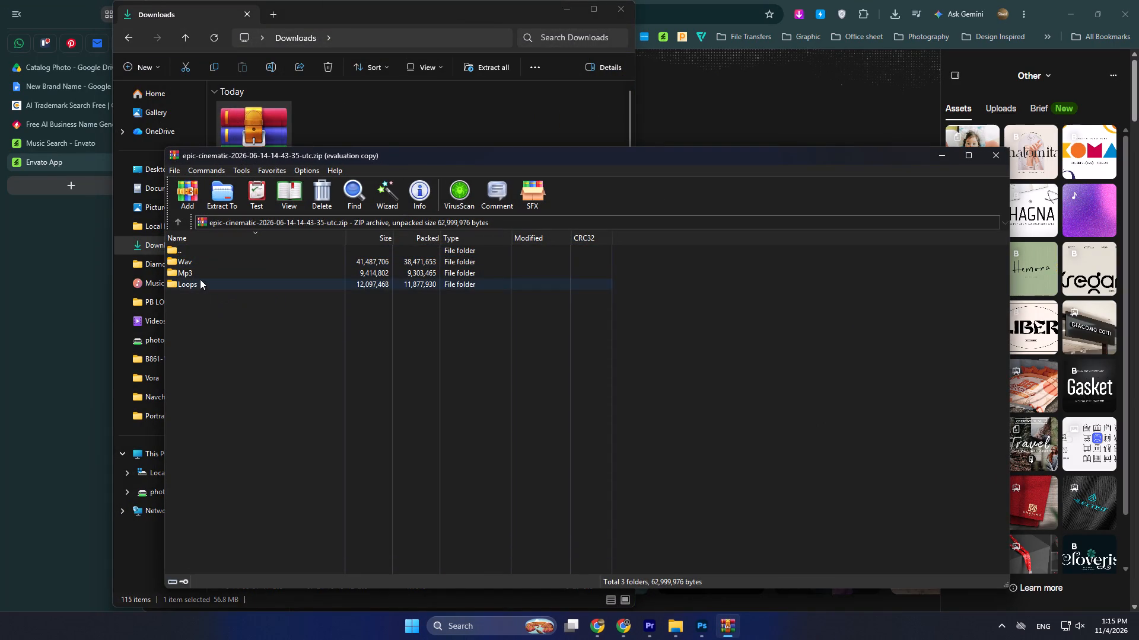
pyautogui.doubleClick(202, 271)
pyautogui.moveTo(297, 386); pyautogui.dragTo(248, 263)
pyautogui.press('Escape')
pyautogui.moveTo(283, 337); pyautogui.dragTo(245, 245)
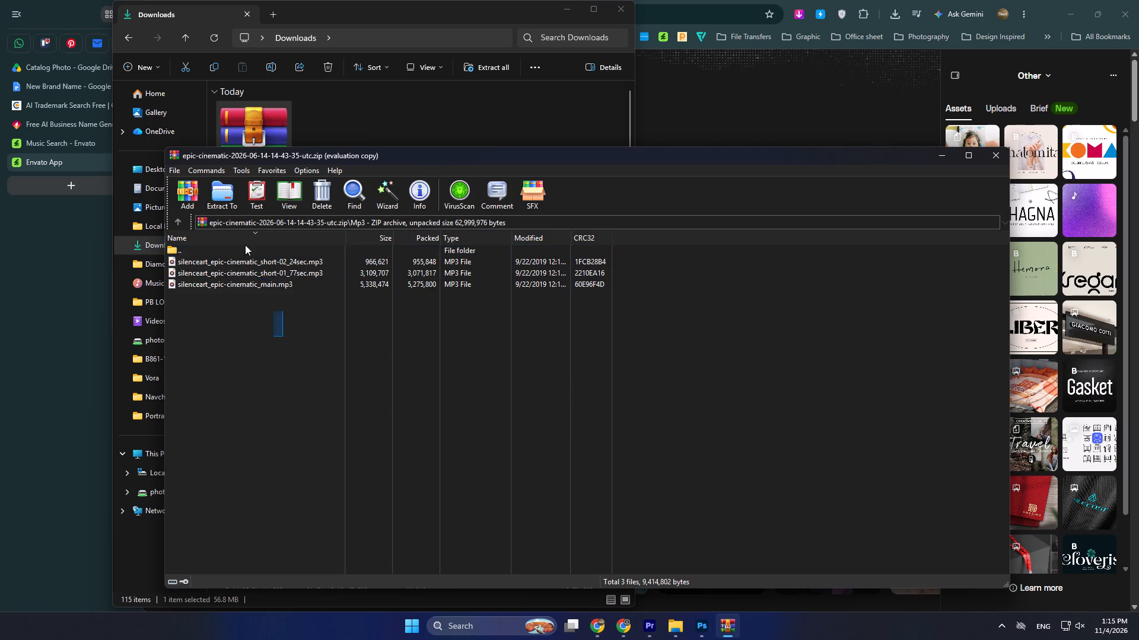
pyautogui.moveTo(245, 245); pyautogui.dragTo(237, 258)
pyautogui.hotkey('ctrl', 'c')
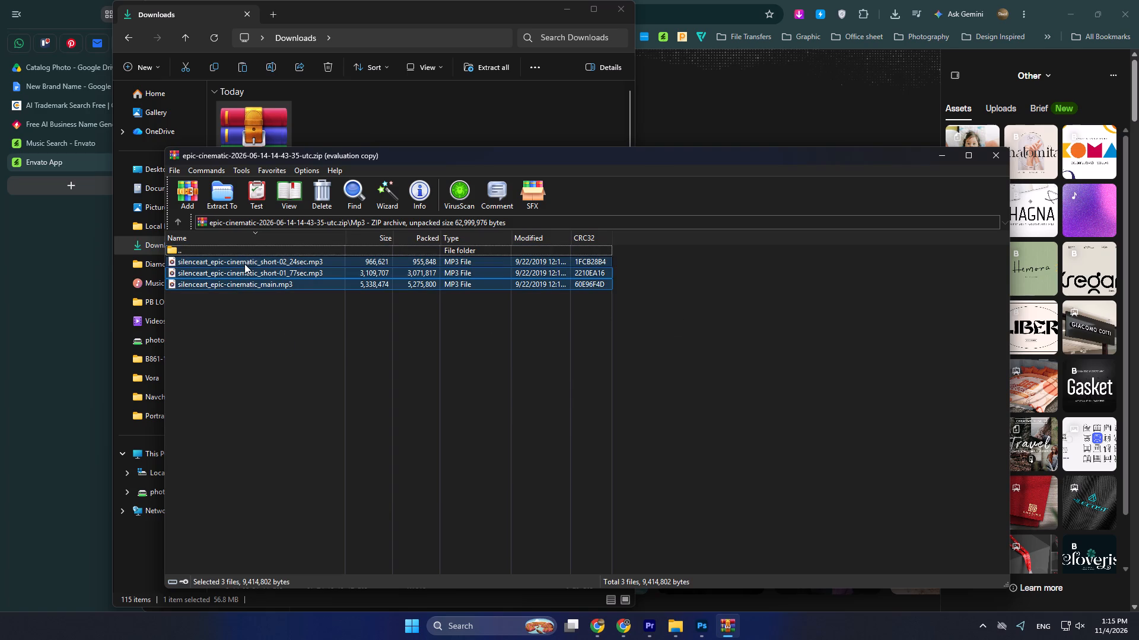
# Look through the B861-1-E folder and its parent 3. Fancy + Color Diamonds for the project location.
pyautogui.press('super+e')
pyautogui.doubleClick(278, 168)
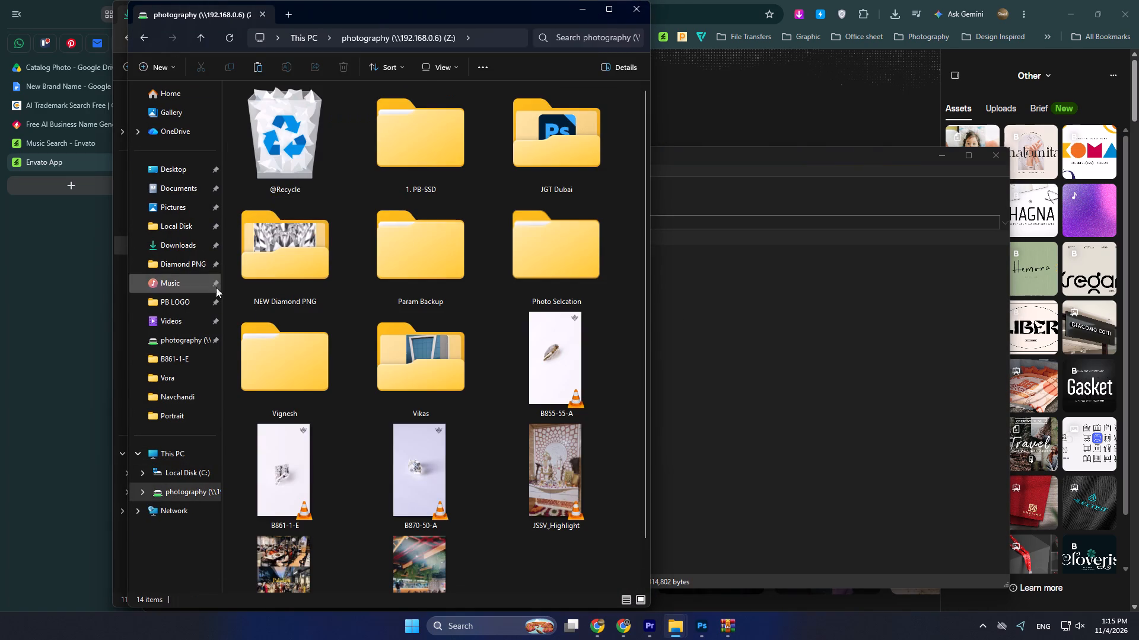
pyautogui.click(182, 353)
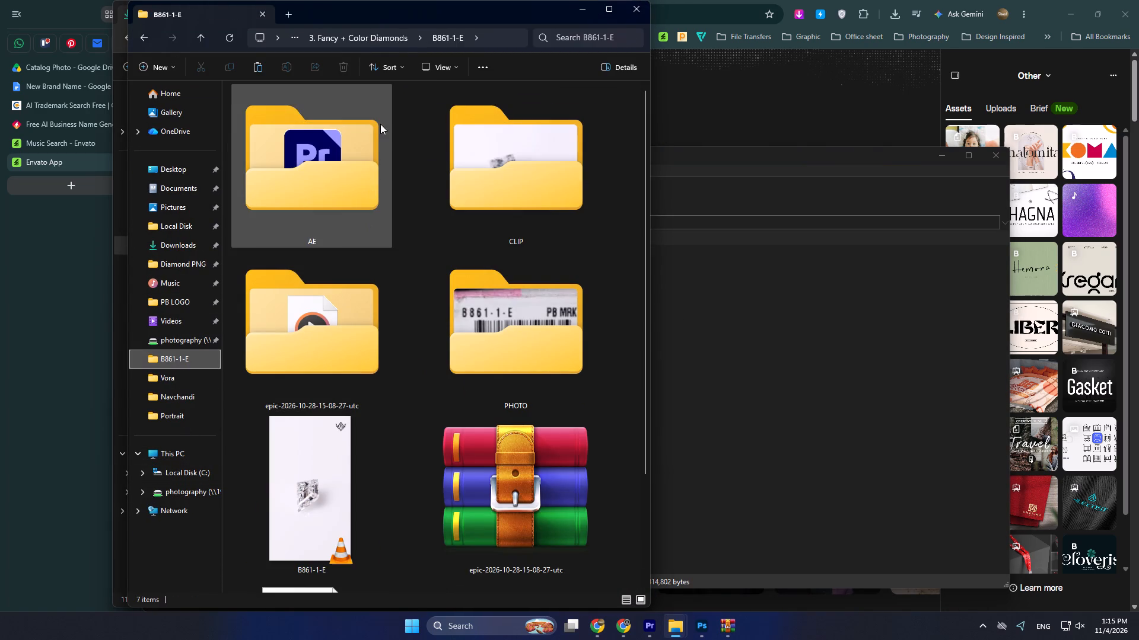
pyautogui.click(390, 40)
pyautogui.scroll(5, 333, 185)
pyautogui.click(545, 295)
pyautogui.keyDown('ctrl'); pyautogui.scroll(-4, 482, 384); pyautogui.keyUp('ctrl')
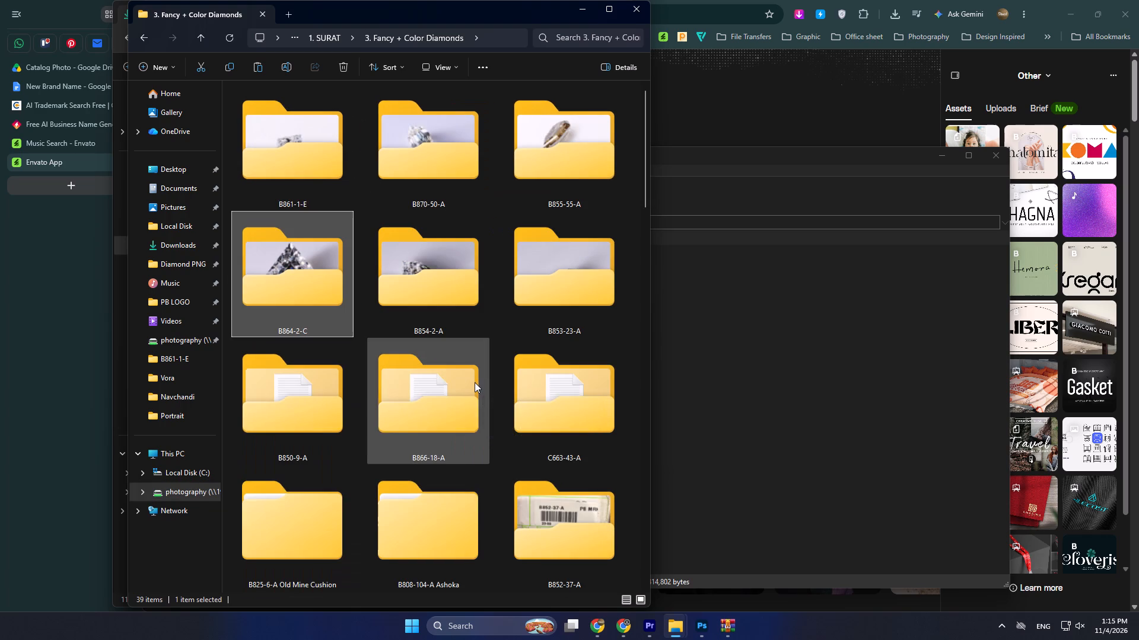
# Navigate on the photography network drive to 1. PB-SSD > 1. Diamonds > 1. SURAT > 5. Pair Diamond.
pyautogui.click(182, 494)
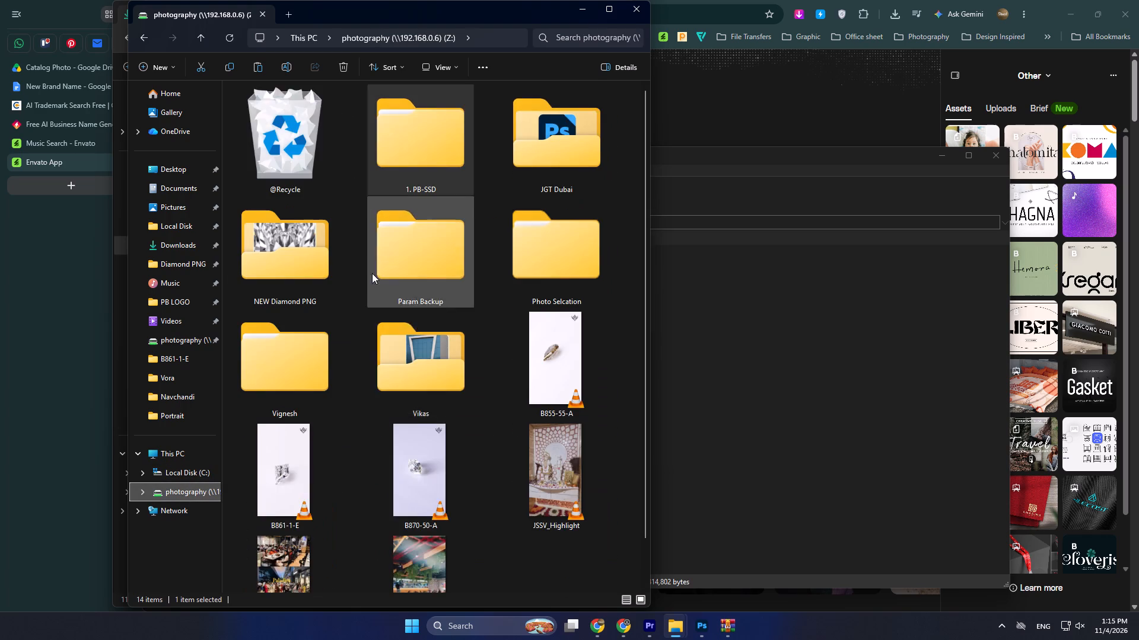
pyautogui.scroll(-1, 376, 277)
pyautogui.doubleClick(431, 120)
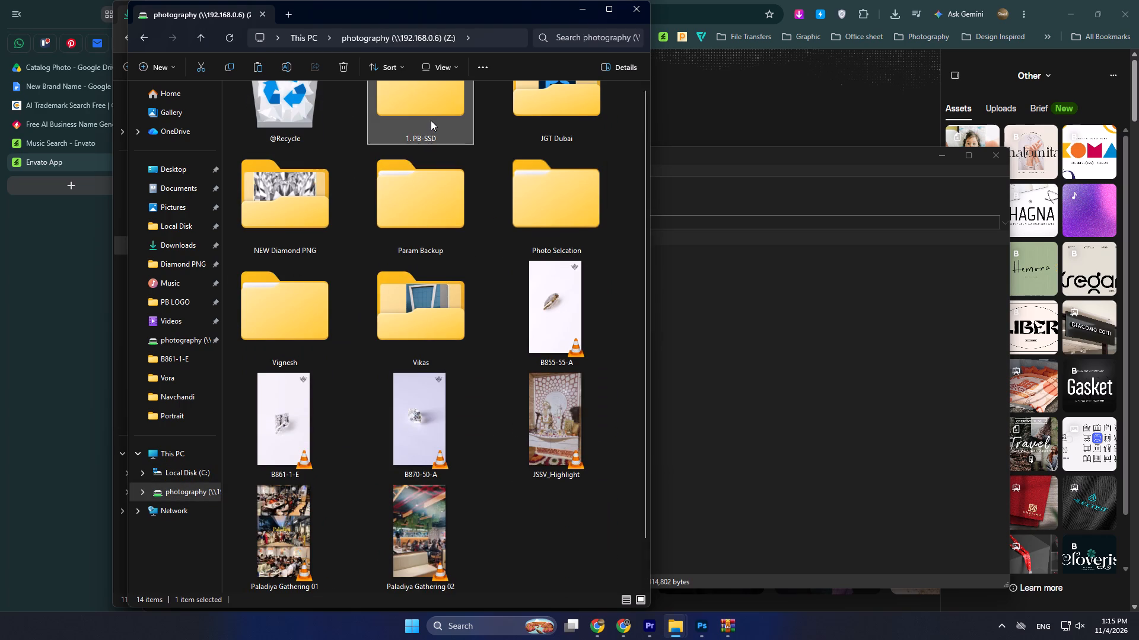
pyautogui.doubleClick(298, 463)
pyautogui.press('BackSpace')
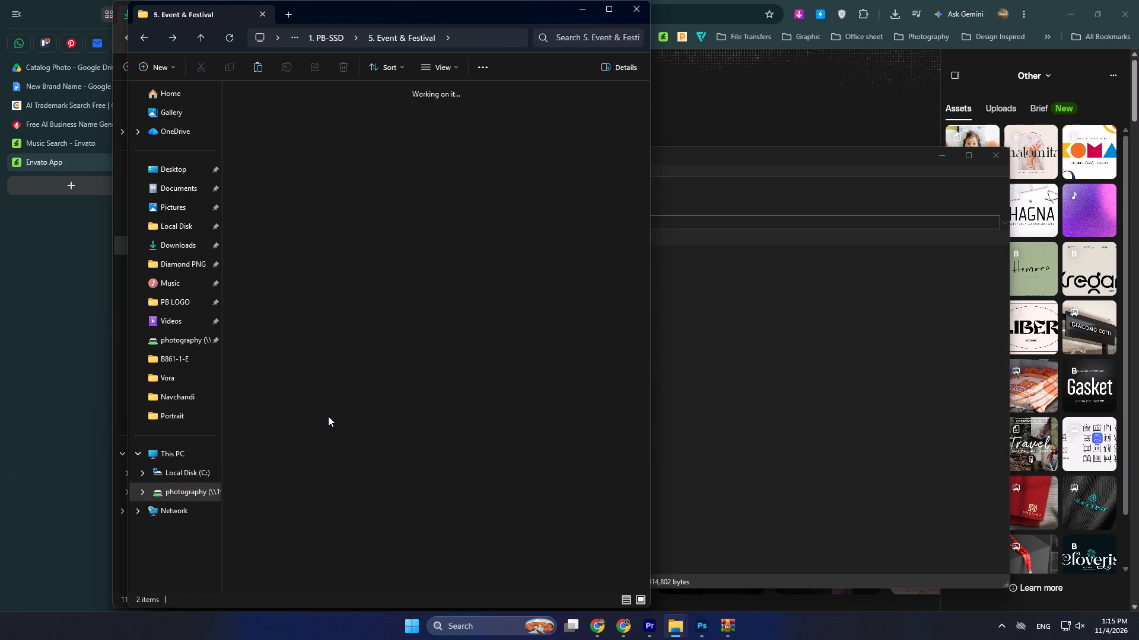
pyautogui.press('Left')
pyautogui.press('Right')
pyautogui.press('Right')
pyautogui.press('Right')
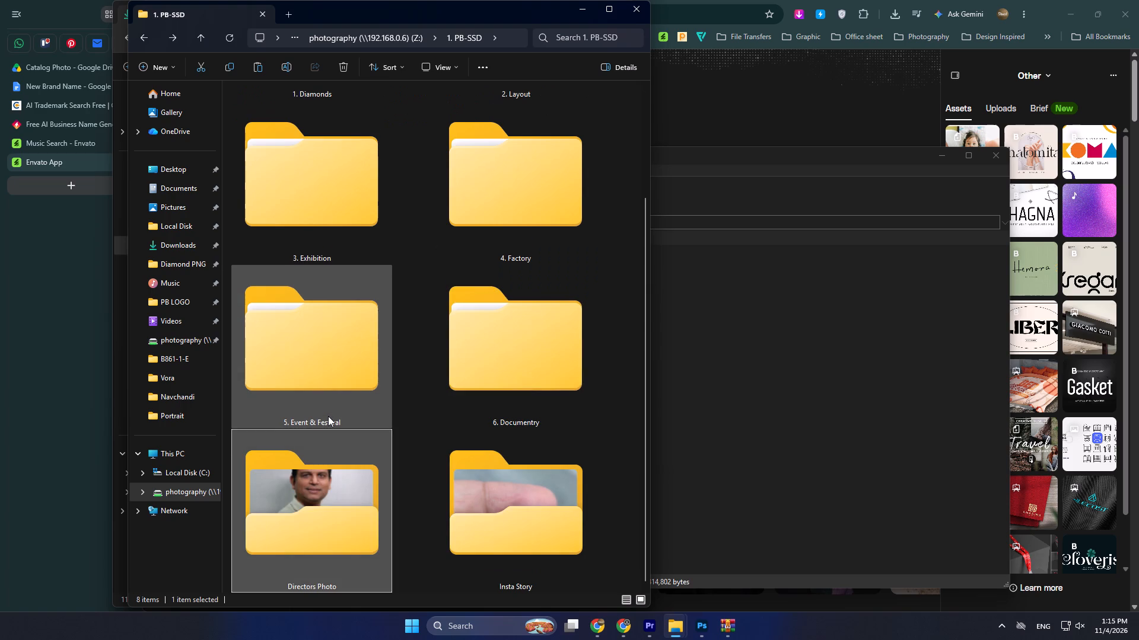
pyautogui.press('Left')
pyautogui.press('Left')
pyautogui.press('Left')
pyautogui.press('Left')
pyautogui.press('Left')
pyautogui.press('Left')
pyautogui.press('Return')
pyautogui.press('Right')
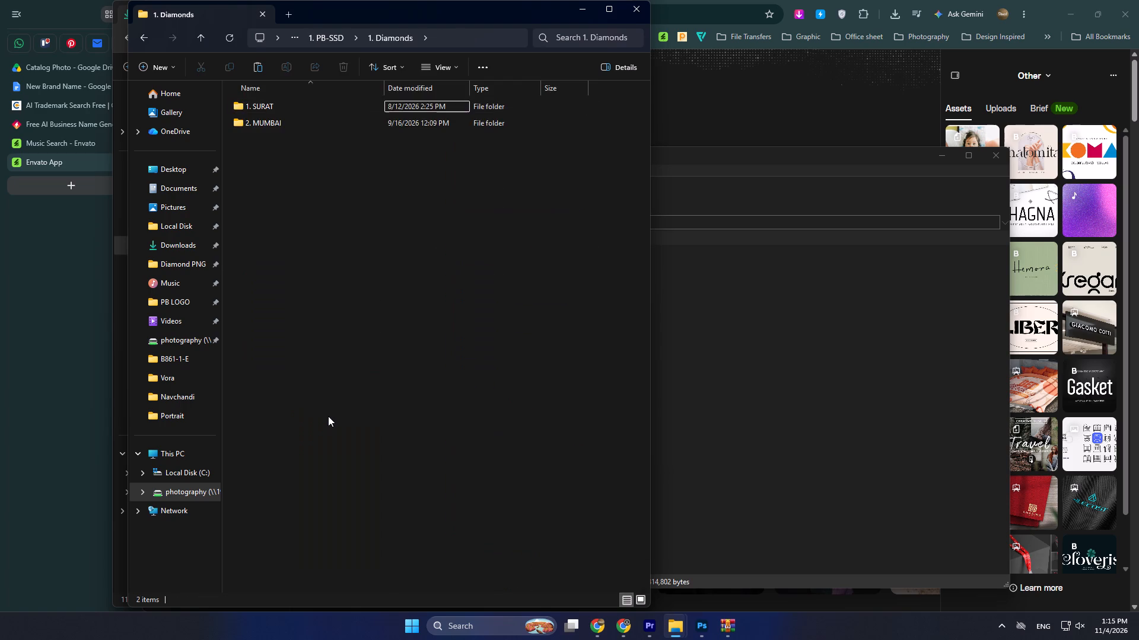
pyautogui.press('Down')
pyautogui.press('Up')
pyautogui.press('Return')
pyautogui.press('Down')
pyautogui.press('Down')
pyautogui.press('Down')
pyautogui.press('Up')
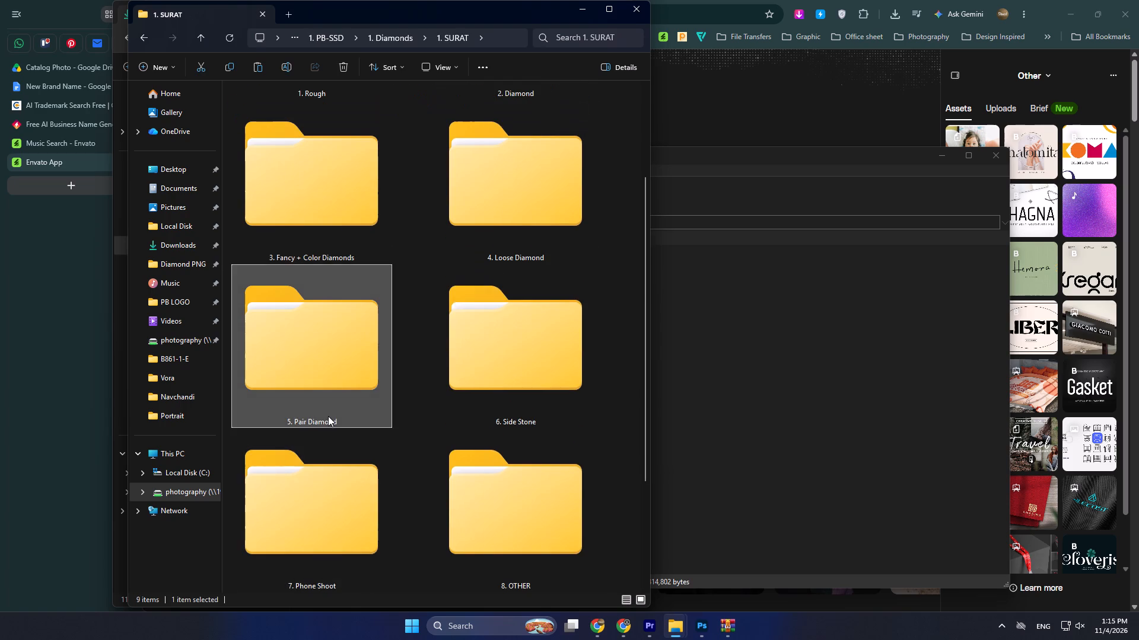
pyautogui.press('Return')
# Paste the copied MP3 files into the AE folder of 29-10 Pair Diamond B860-15-A + B861-1-E.
pyautogui.press('Down')
pyautogui.press('Down')
pyautogui.press('Down')
pyautogui.press('Up')
pyautogui.press('Up')
pyautogui.press('Up')
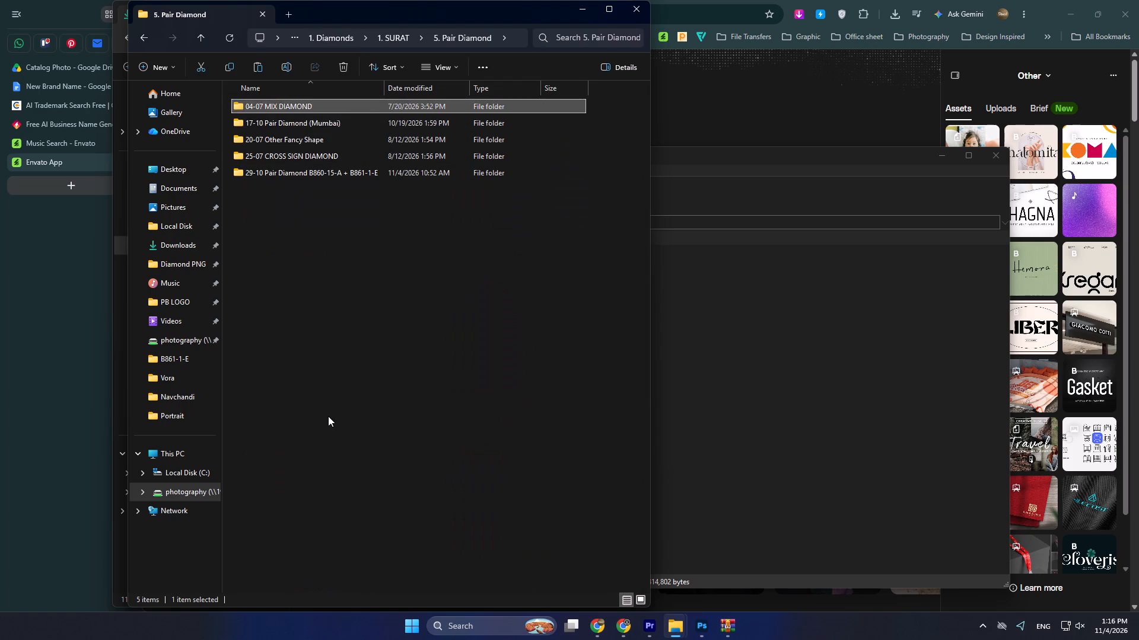
pyautogui.press('Return')
pyautogui.press('BackSpace')
pyautogui.press('Down')
pyautogui.press('Down')
pyautogui.press('Down')
pyautogui.press('Up')
pyautogui.press('Down')
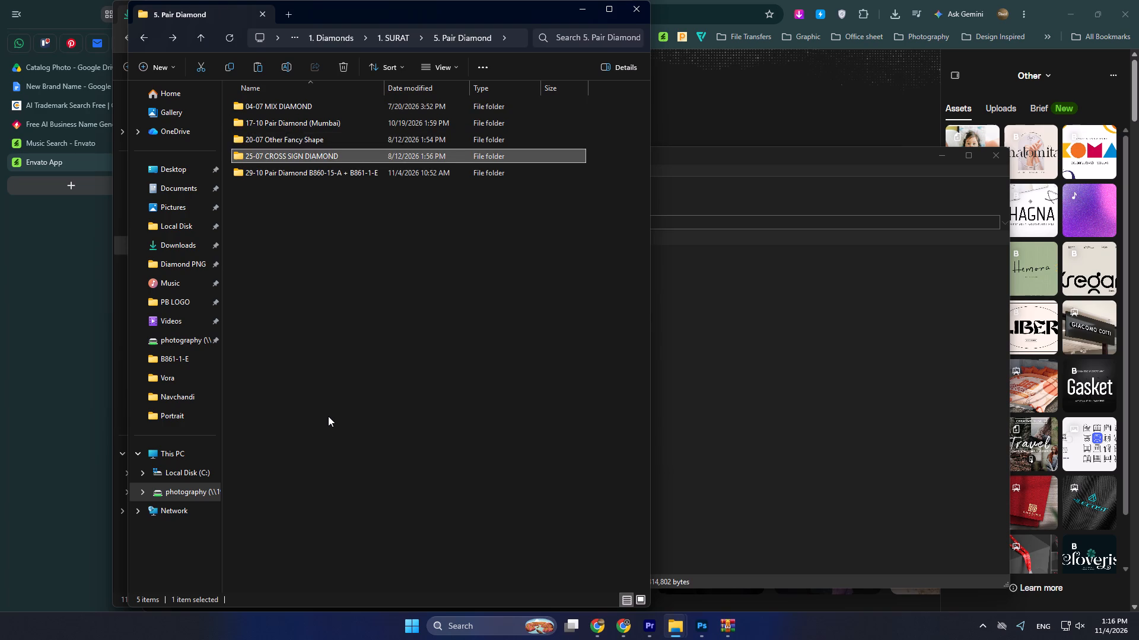
pyautogui.press('Down')
pyautogui.press('Return')
pyautogui.press('Down')
pyautogui.press('Up')
pyautogui.press('Return')
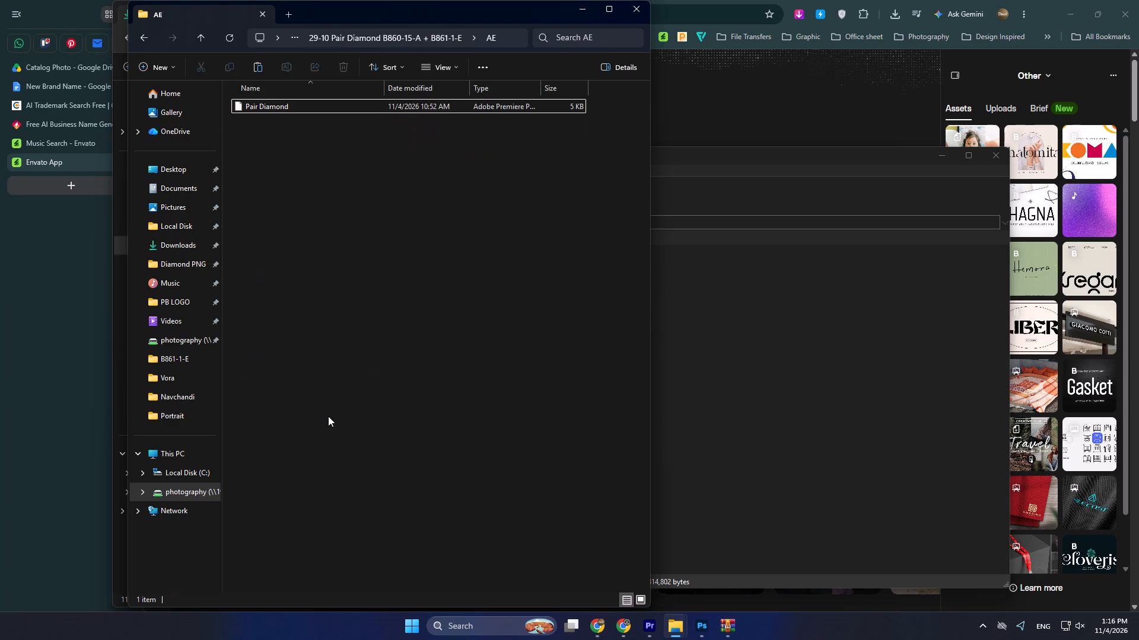
pyautogui.hotkey('ctrl', 'v')
pyautogui.click(366, 404)
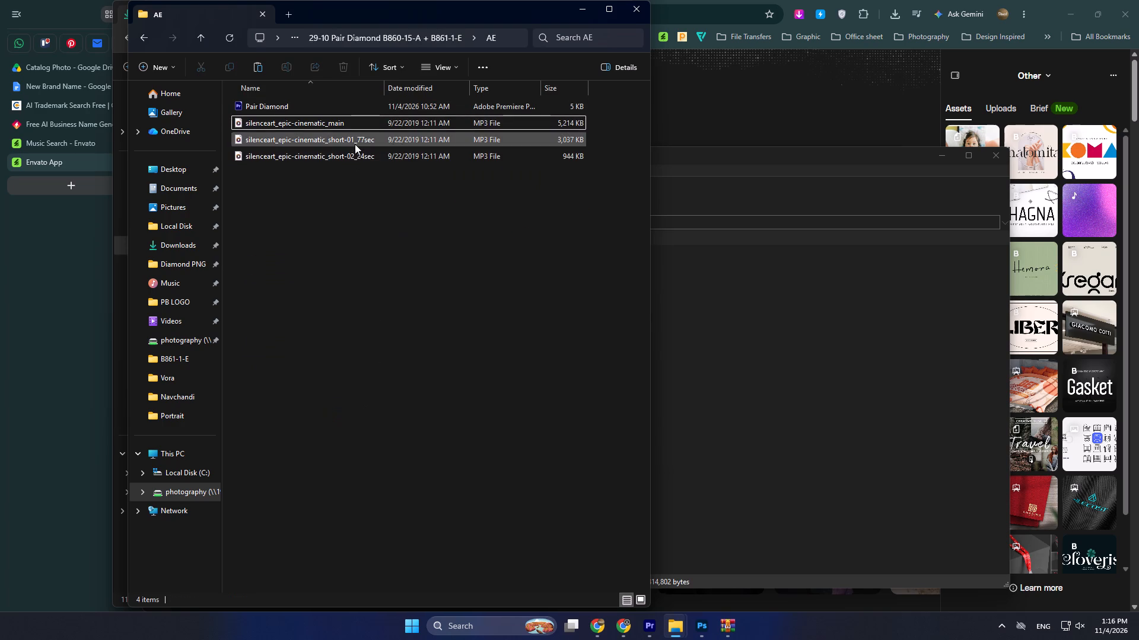
# Bring silenceart_epic-cinematic_short-01_77sec into Premiere and place it on audio track A1 at the start of Sequence 01.
pyautogui.click(355, 144)
pyautogui.moveTo(351, 141); pyautogui.dragTo(435, 354)
pyautogui.hotkey('alt', 'Tab')
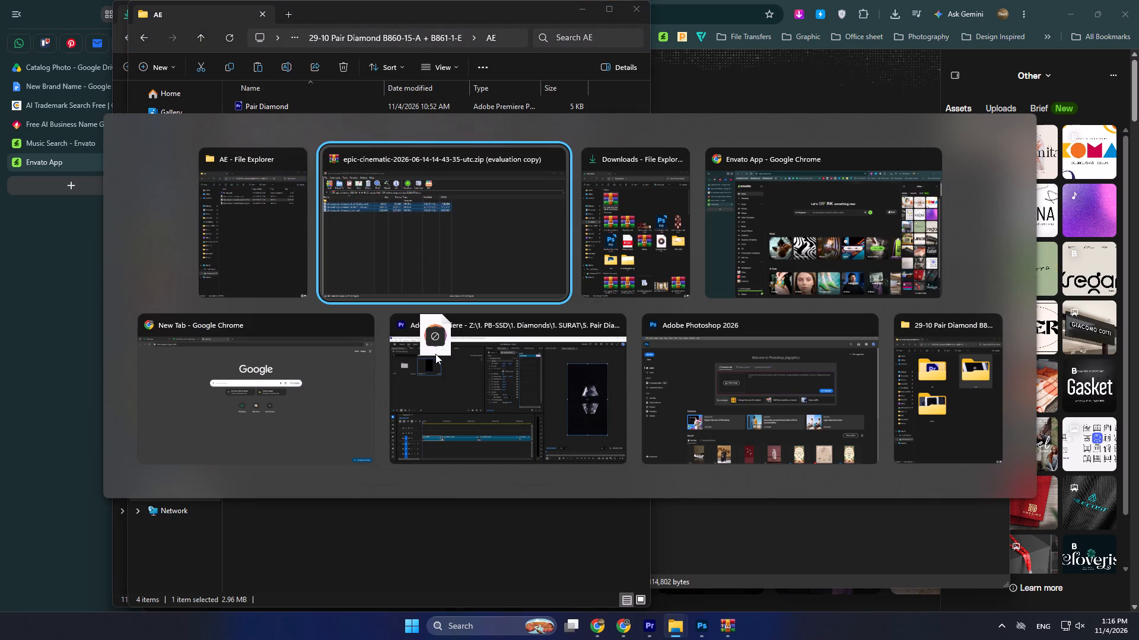
pyautogui.moveTo(435, 354); pyautogui.dragTo(261, 510)
pyautogui.hotkey('alt', 'Tab')
pyautogui.hotkey('alt', 'Tab')
pyautogui.hotkey('alt', 'Tab')
pyautogui.hotkey('alt', 'Tab')
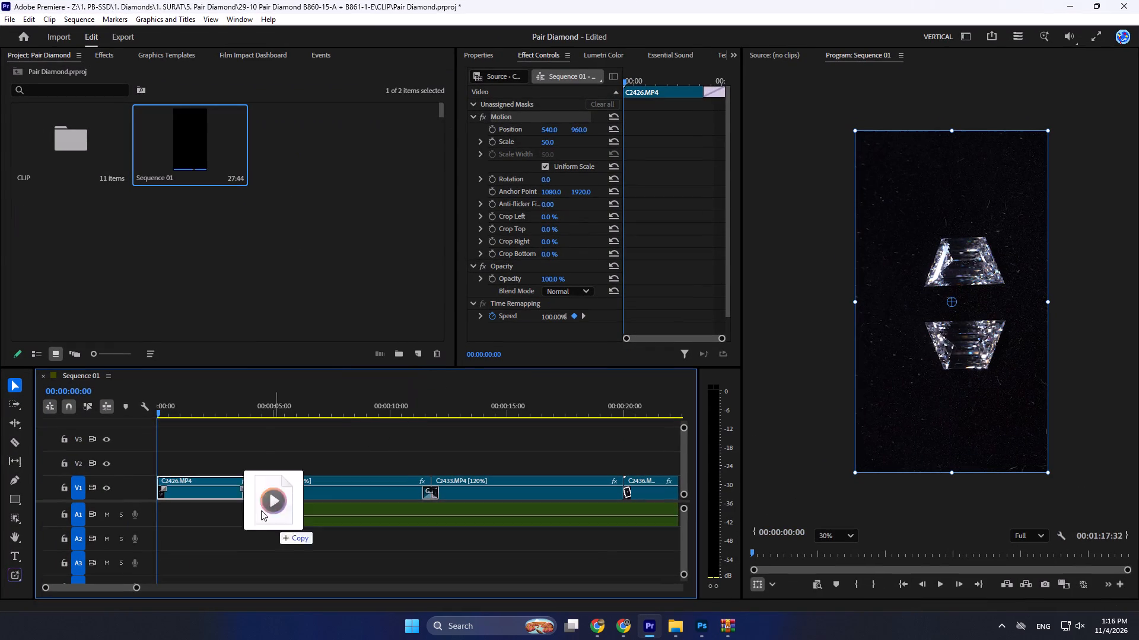
pyautogui.moveTo(261, 510); pyautogui.dragTo(157, 516)
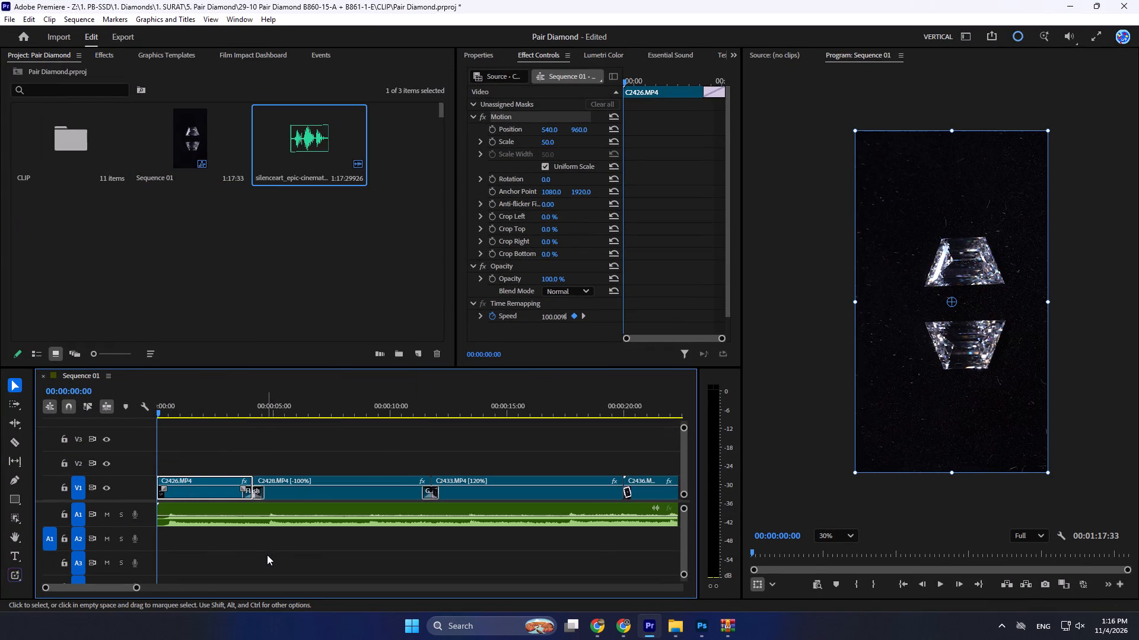
# Play the opening of Sequence 01 and compare the music's length with the video clips.
pyautogui.click(267, 555)
pyautogui.press('space')
pyautogui.press('space')
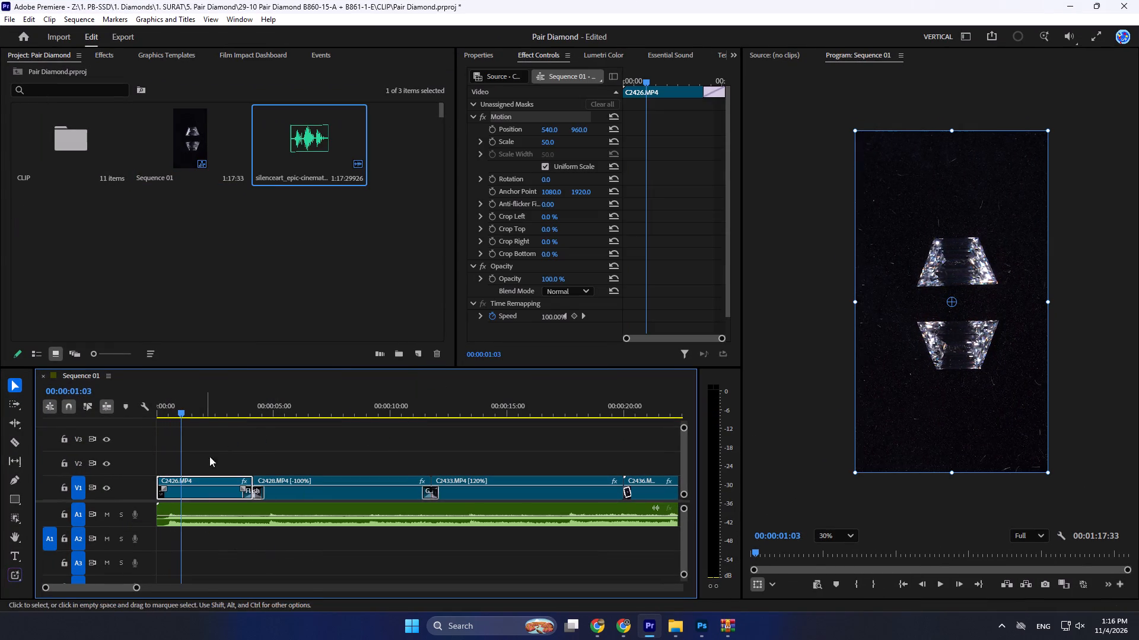
pyautogui.moveTo(183, 410); pyautogui.dragTo(69, 418)
pyautogui.keyDown('alt'); pyautogui.scroll(-6, 392, 565); pyautogui.keyUp('alt')
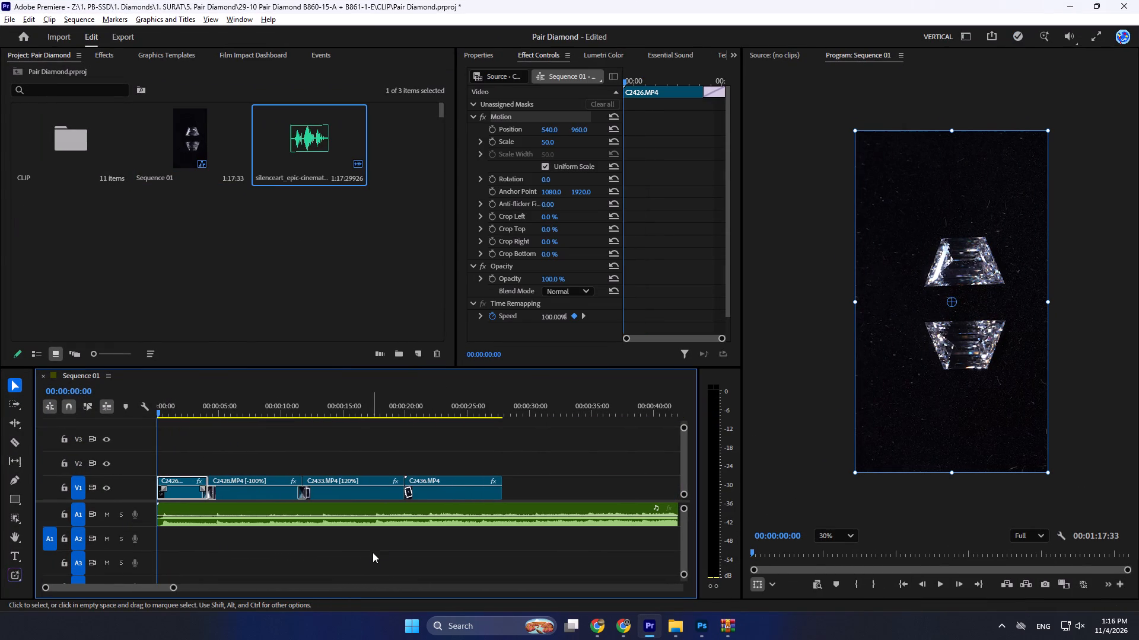
pyautogui.keyDown('alt'); pyautogui.scroll(-5, 374, 551); pyautogui.keyUp('alt')
pyautogui.keyDown('alt'); pyautogui.scroll(7, 326, 495); pyautogui.keyUp('alt')
pyautogui.keyDown('alt'); pyautogui.scroll(-12, 335, 498); pyautogui.keyUp('alt')
pyautogui.keyDown('alt'); pyautogui.scroll(5, 295, 507); pyautogui.keyUp('alt')
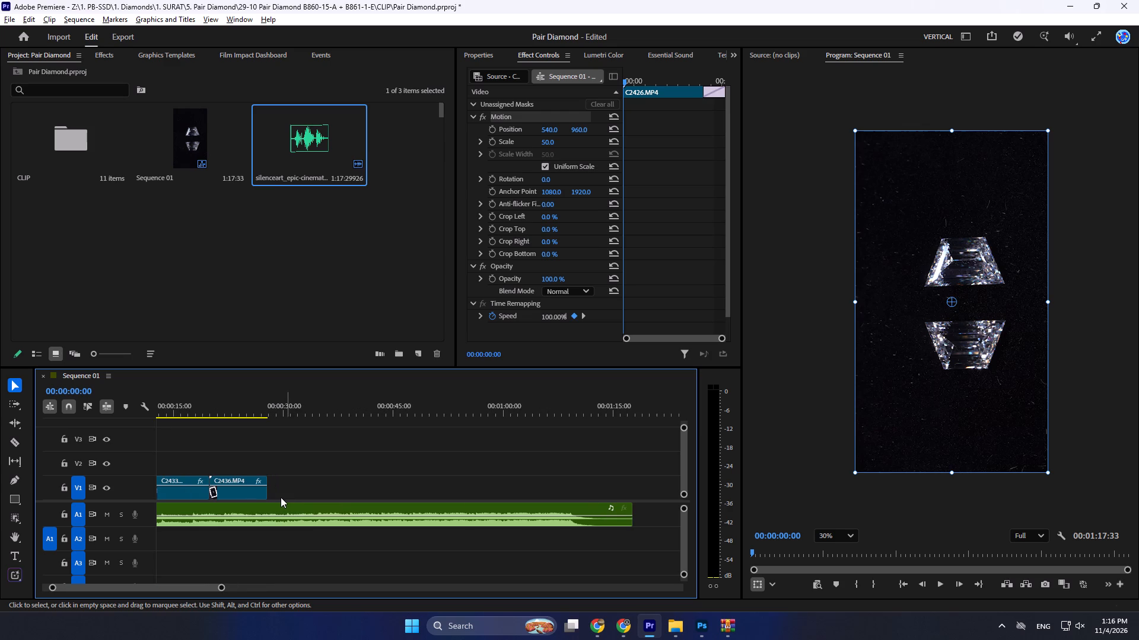
# Delete the 77-second music clip from audio track A1.
pyautogui.click(285, 511)
pyautogui.press('Delete')
# Import silenceart_epic-cinematic_short-02_24sec from the AE folder into the Premiere project.
pyautogui.hotkey('alt', 'Tab')
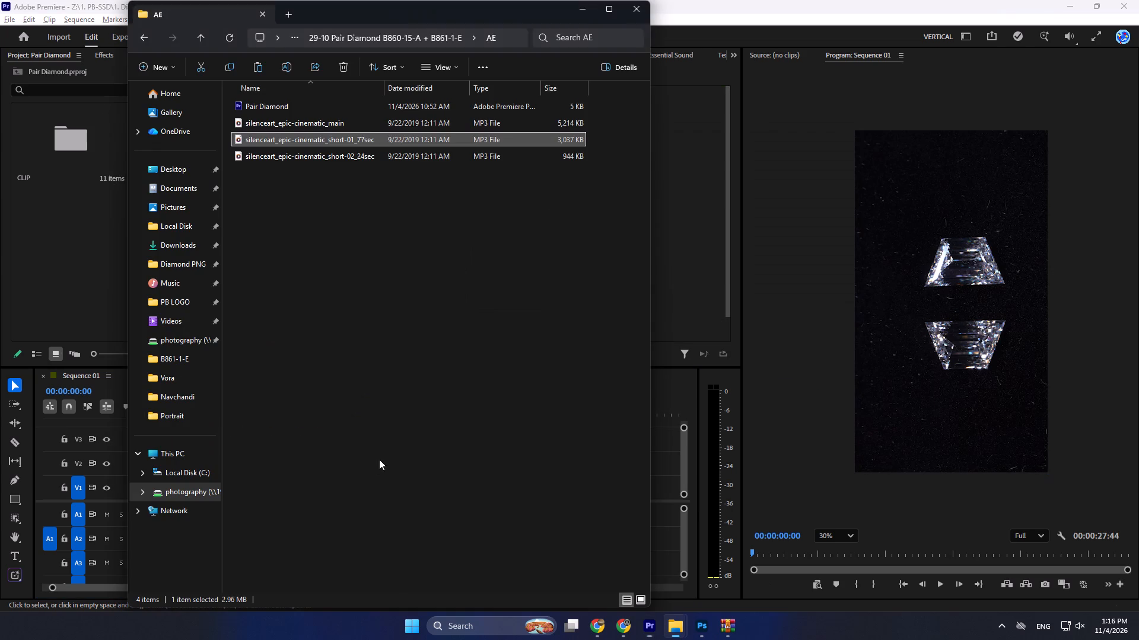
pyautogui.click(383, 252)
pyautogui.click(354, 159)
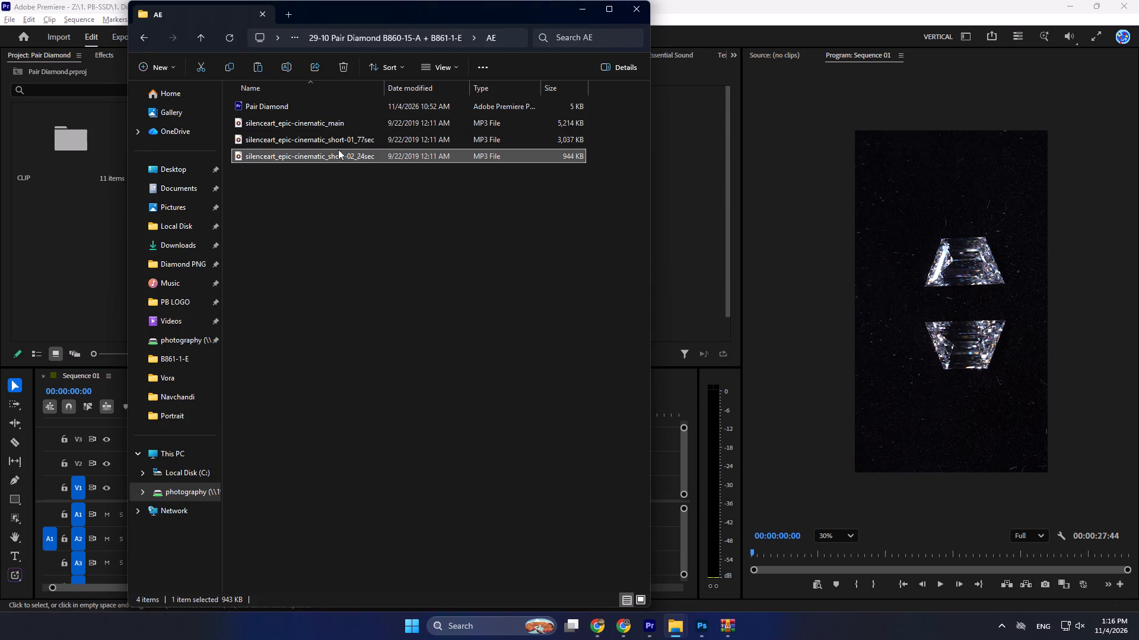
pyautogui.moveTo(338, 153); pyautogui.dragTo(206, 255)
pyautogui.hotkey('alt', 'Tab')
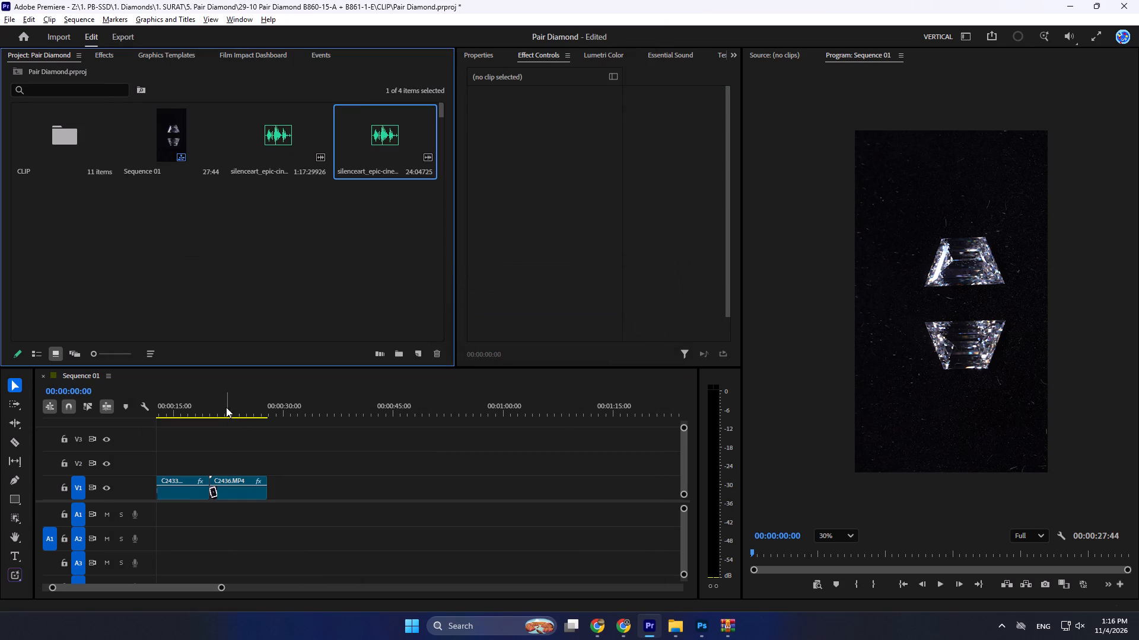
# Set the Scale of the C2428.MP4 clip to 67.2, checking the frames around its opening transition.
pyautogui.moveTo(226, 407); pyautogui.dragTo(193, 420)
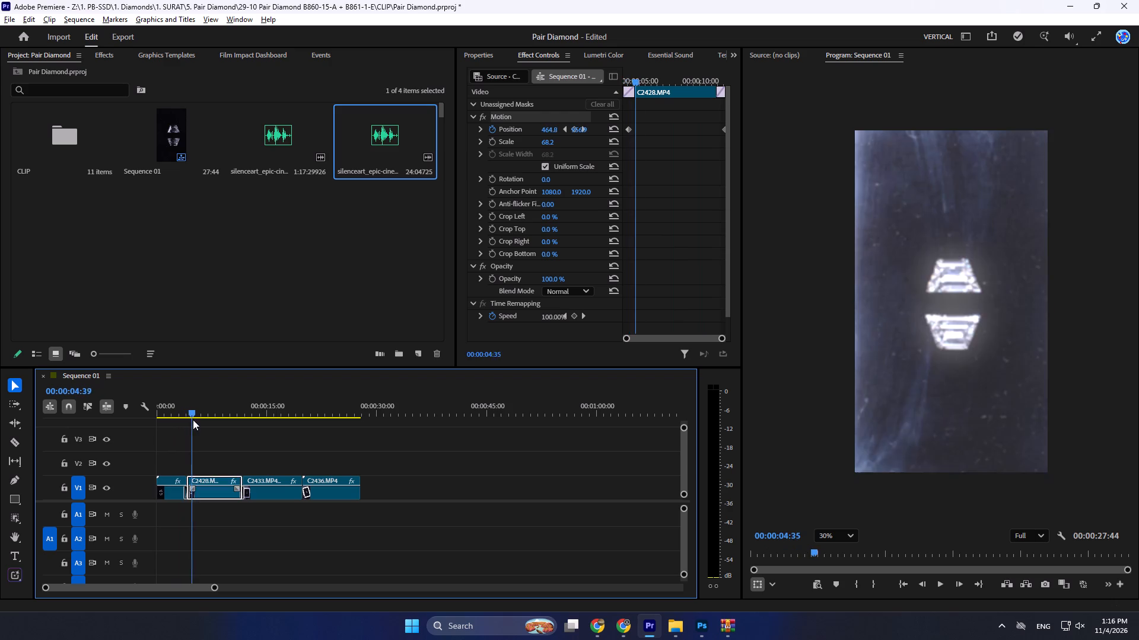
pyautogui.moveTo(193, 420); pyautogui.dragTo(233, 431)
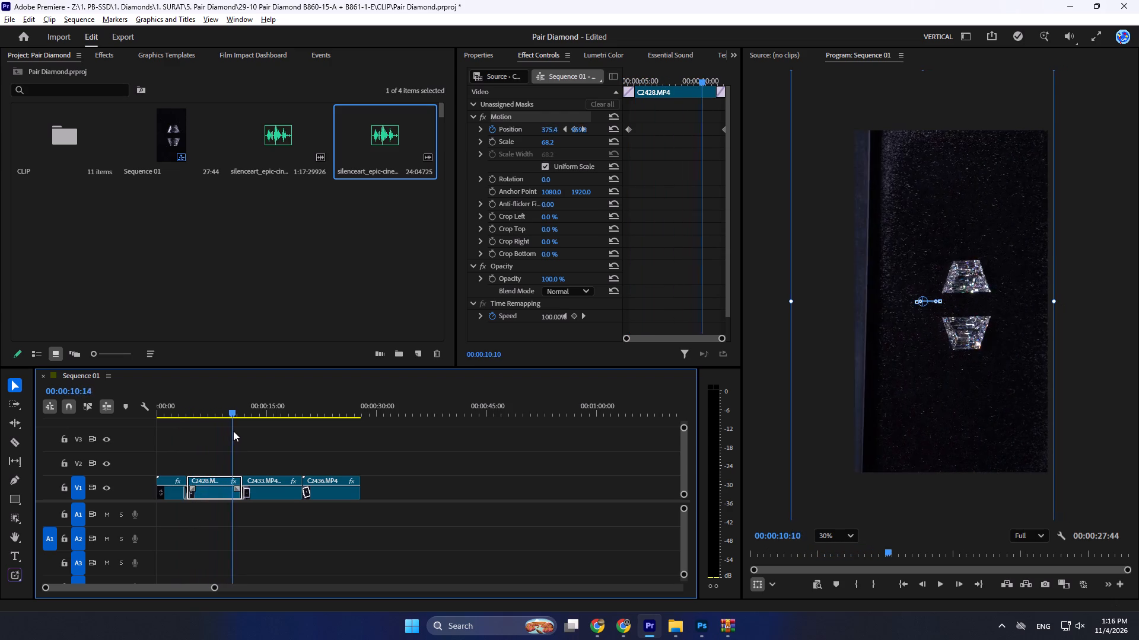
pyautogui.moveTo(233, 431); pyautogui.dragTo(193, 442)
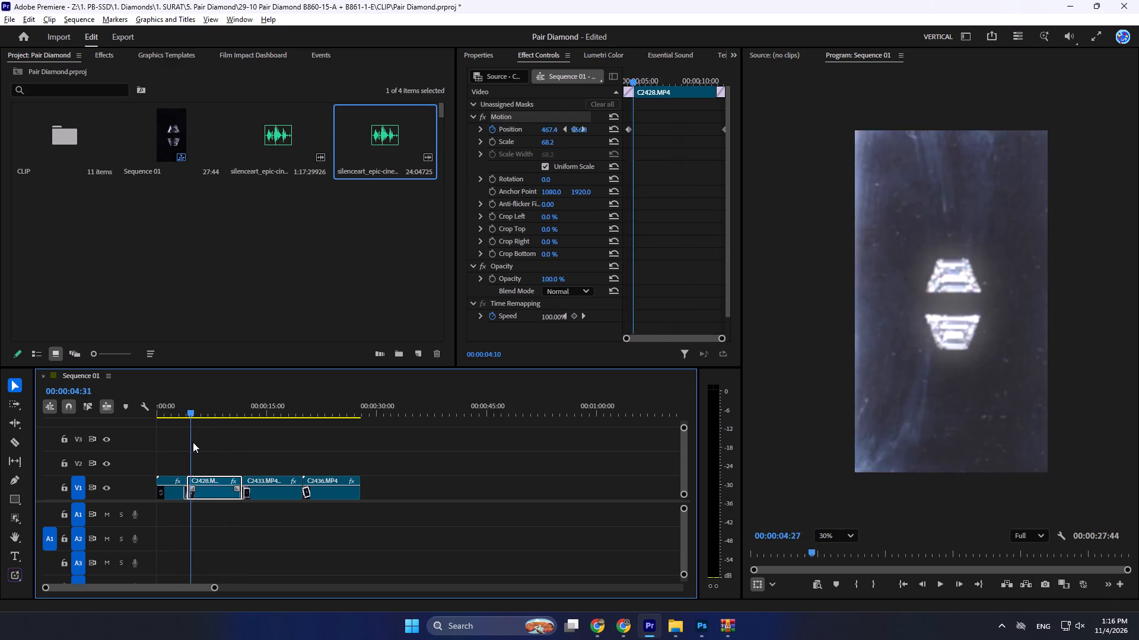
pyautogui.moveTo(193, 442); pyautogui.dragTo(188, 450)
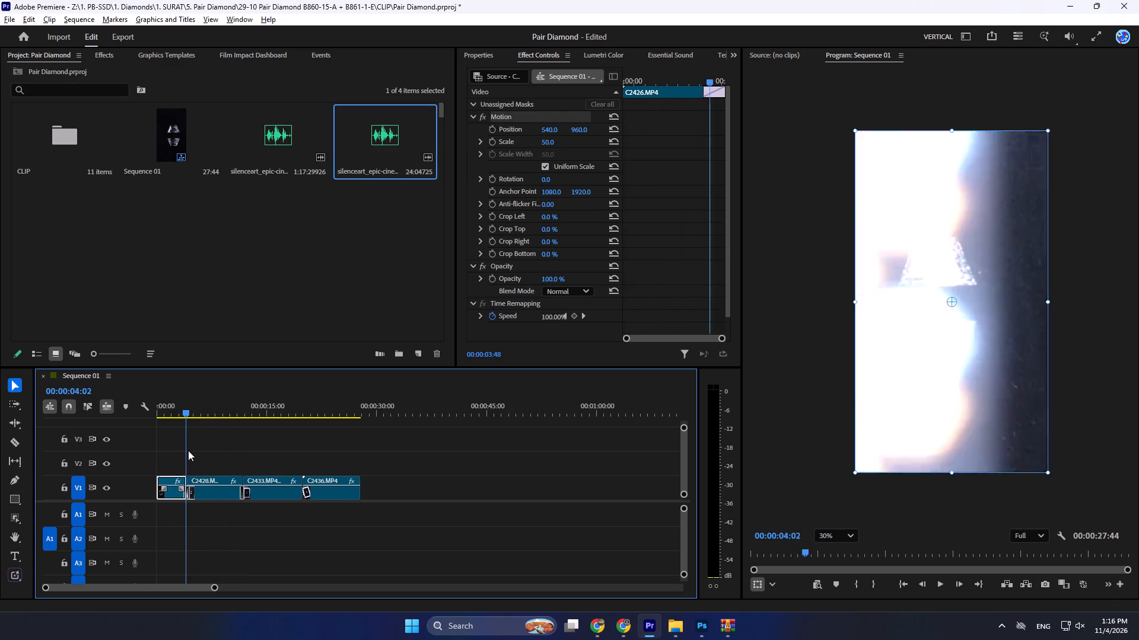
pyautogui.moveTo(188, 450); pyautogui.dragTo(198, 453)
pyautogui.click(549, 144)
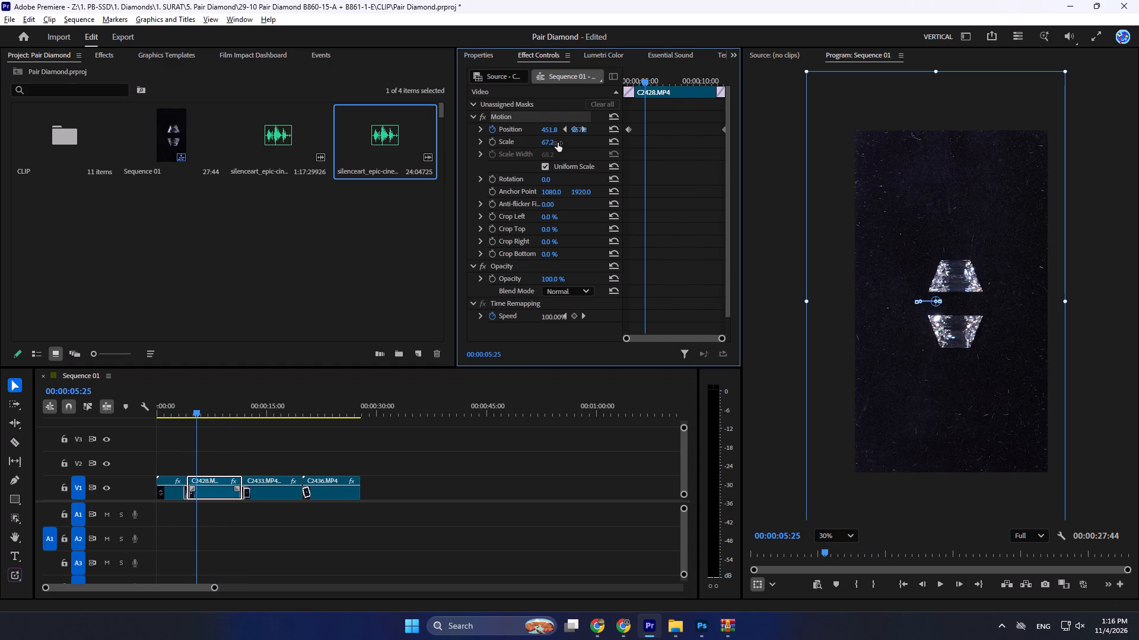
pyautogui.moveTo(641, 78); pyautogui.dragTo(630, 85)
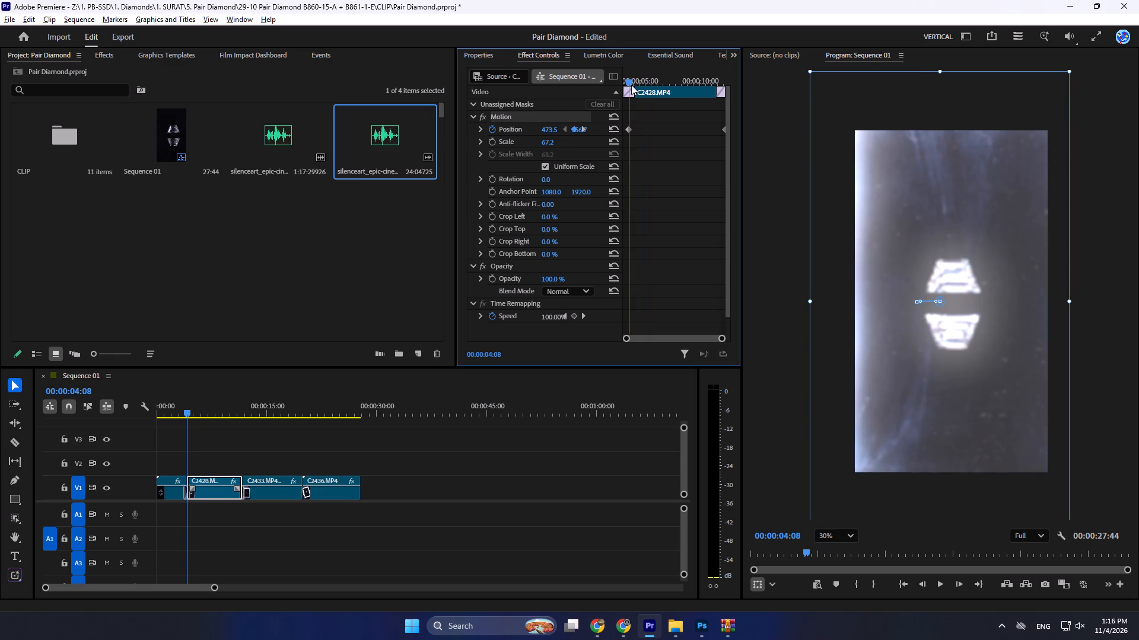
# Enlarge the C2428.MP4 clip to Scale 80 and shift it left to a horizontal Position of about 427.
pyautogui.click(552, 141)
pyautogui.write('70')
pyautogui.press('Return')
pyautogui.click(549, 141)
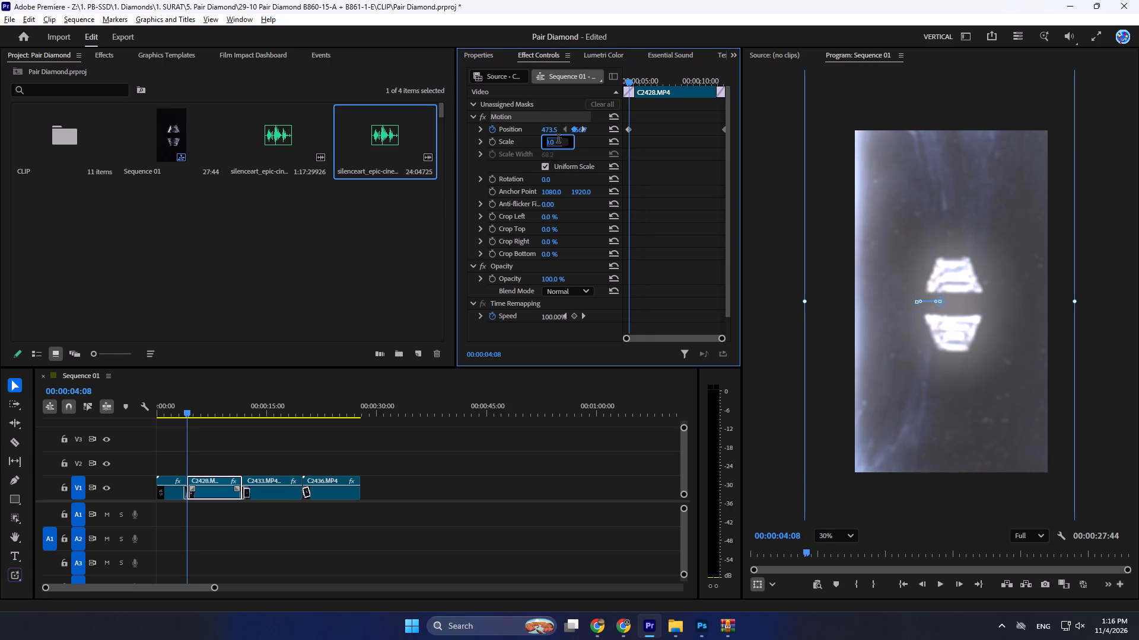
pyautogui.write('80')
pyautogui.press('Return')
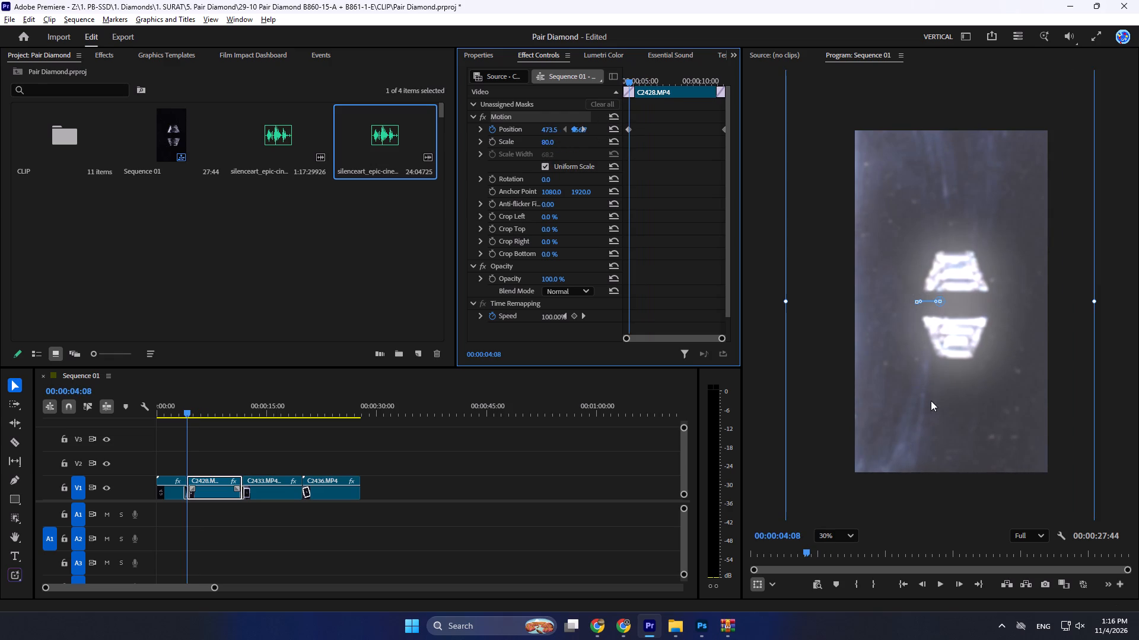
pyautogui.moveTo(941, 393); pyautogui.dragTo(933, 396)
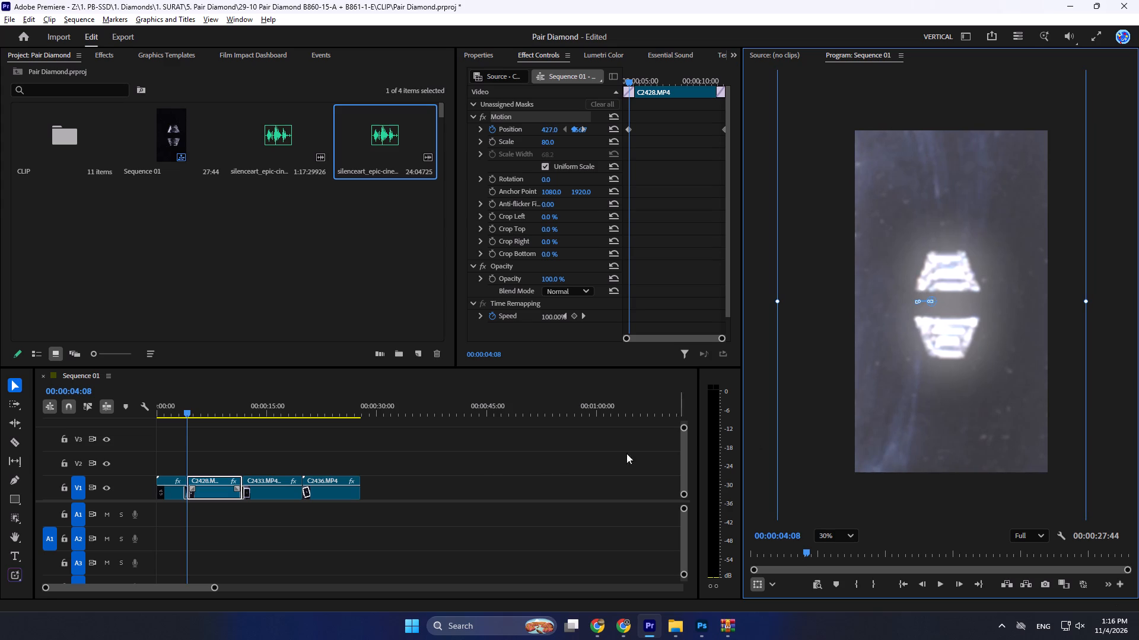
# Cut C2428.MP4 at 00:00:08:24, delete the part after the cut and close the gap before C2433.MP4.
pyautogui.press('space')
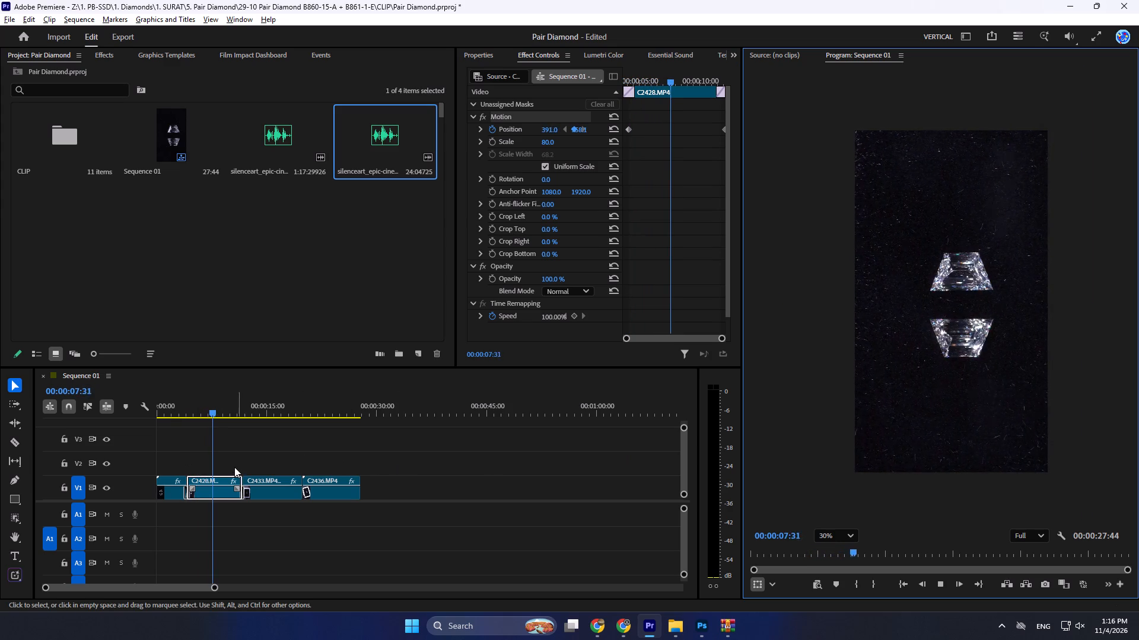
pyautogui.press('space')
pyautogui.keyDown('alt'); pyautogui.scroll(-3, 376, 469); pyautogui.keyUp('alt')
pyautogui.keyDown('alt'); pyautogui.scroll(6, 173, 476); pyautogui.keyUp('alt')
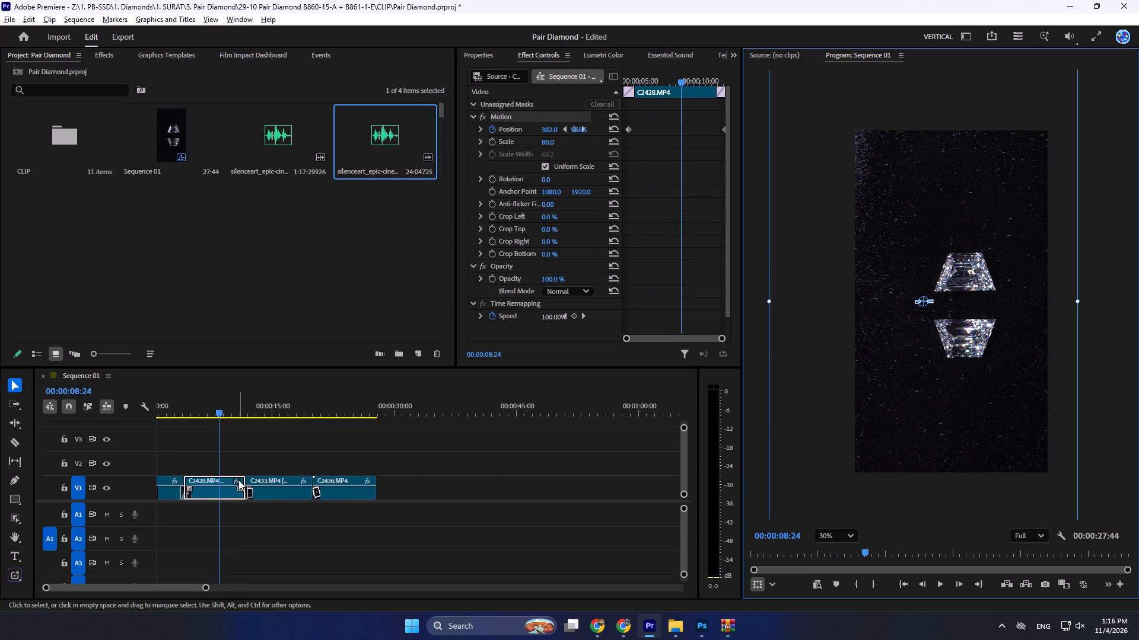
pyautogui.keyDown('alt'); pyautogui.scroll(3, 238, 480); pyautogui.keyUp('alt')
pyautogui.press('c')
pyautogui.click(208, 491)
pyautogui.press('v')
pyautogui.click(219, 491)
pyautogui.press('Delete')
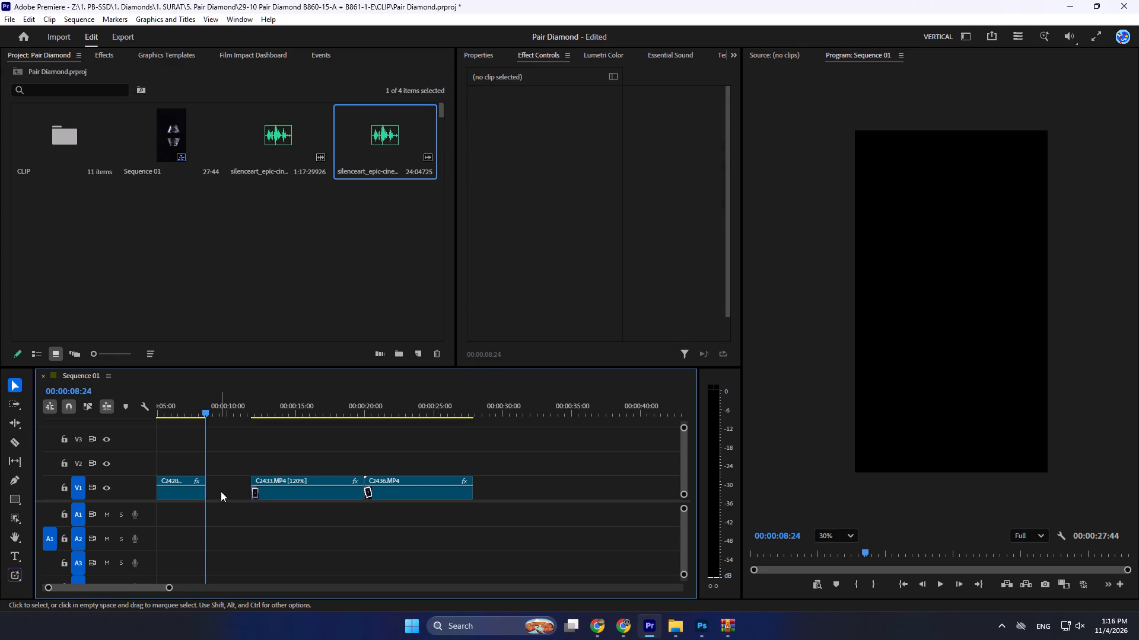
pyautogui.click(222, 491)
pyautogui.press('Delete')
# Add the Glow transition at the cut between C2428.MP4 and C2433.MP4 and lengthen it.
pyautogui.press('space')
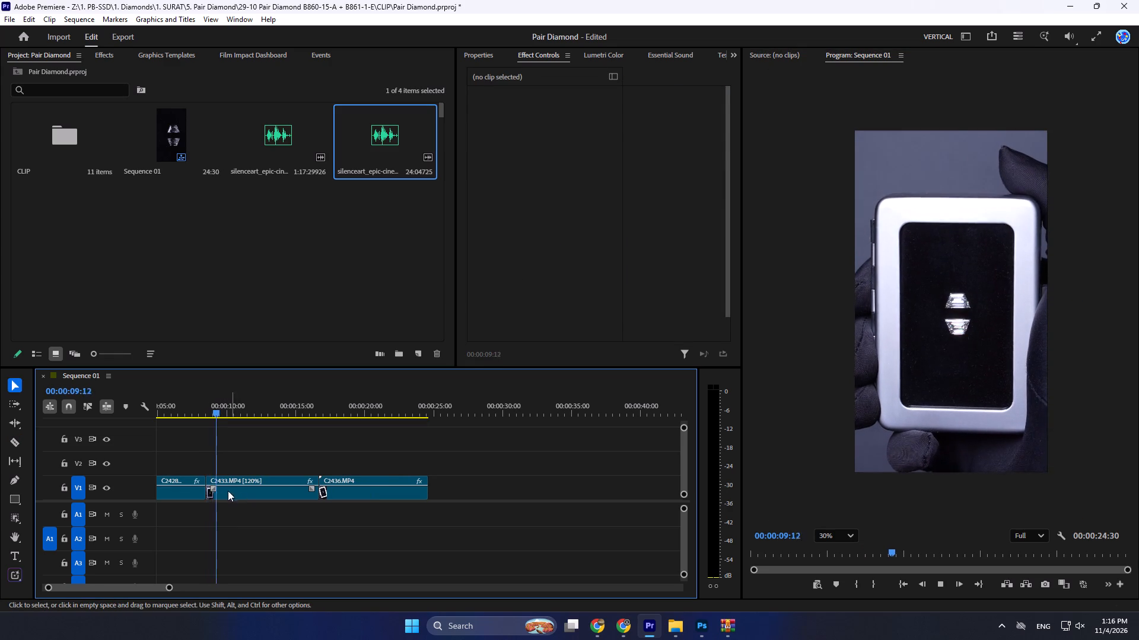
pyautogui.press('space')
pyautogui.click(108, 52)
pyautogui.moveTo(62, 291); pyautogui.dragTo(206, 481)
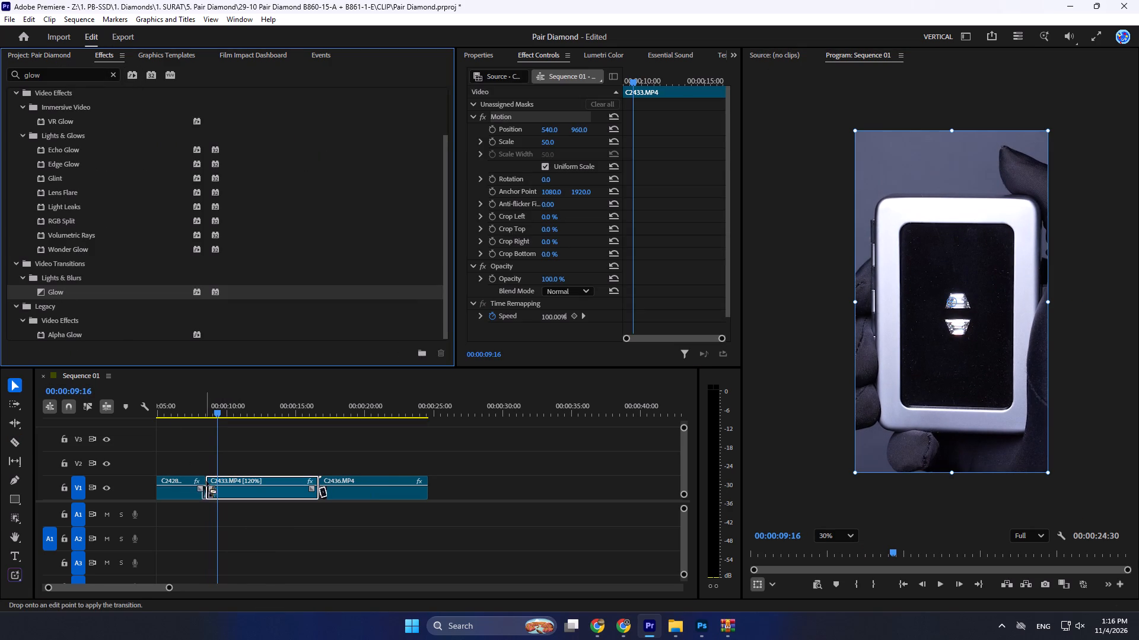
pyautogui.moveTo(206, 481); pyautogui.dragTo(207, 493)
pyautogui.keyDown('alt'); pyautogui.scroll(9, 196, 490); pyautogui.keyUp('alt')
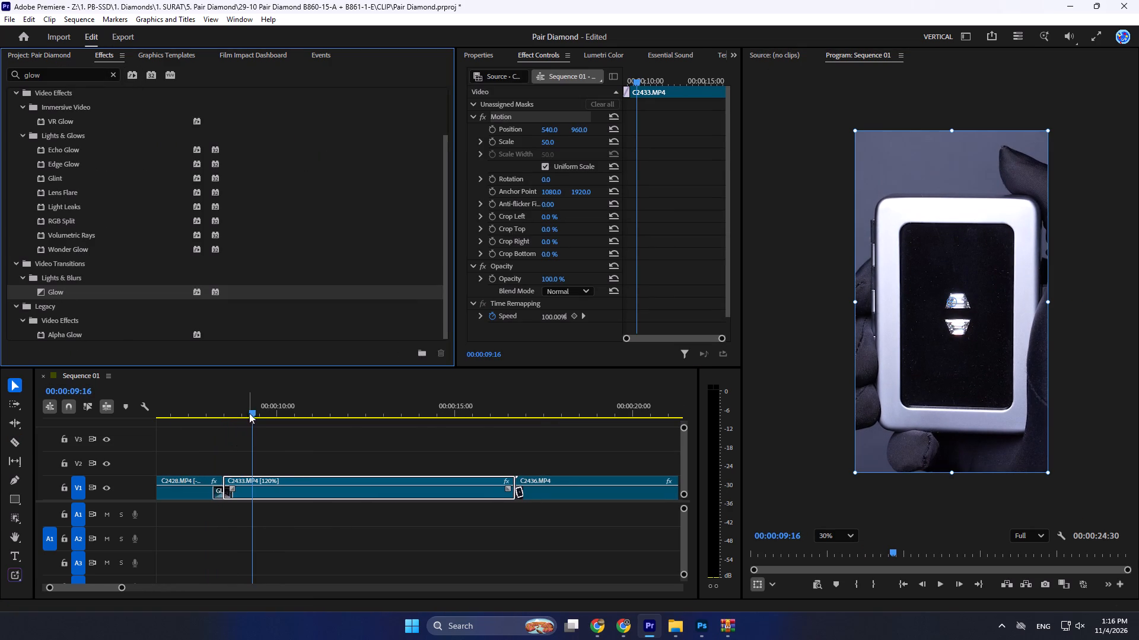
pyautogui.moveTo(250, 412); pyautogui.dragTo(198, 439)
pyautogui.moveTo(232, 487); pyautogui.dragTo(247, 490)
# Play through the Glow transition and ripple-trim the end of C2433.MP4 to 00:00:13:44.
pyautogui.press('space')
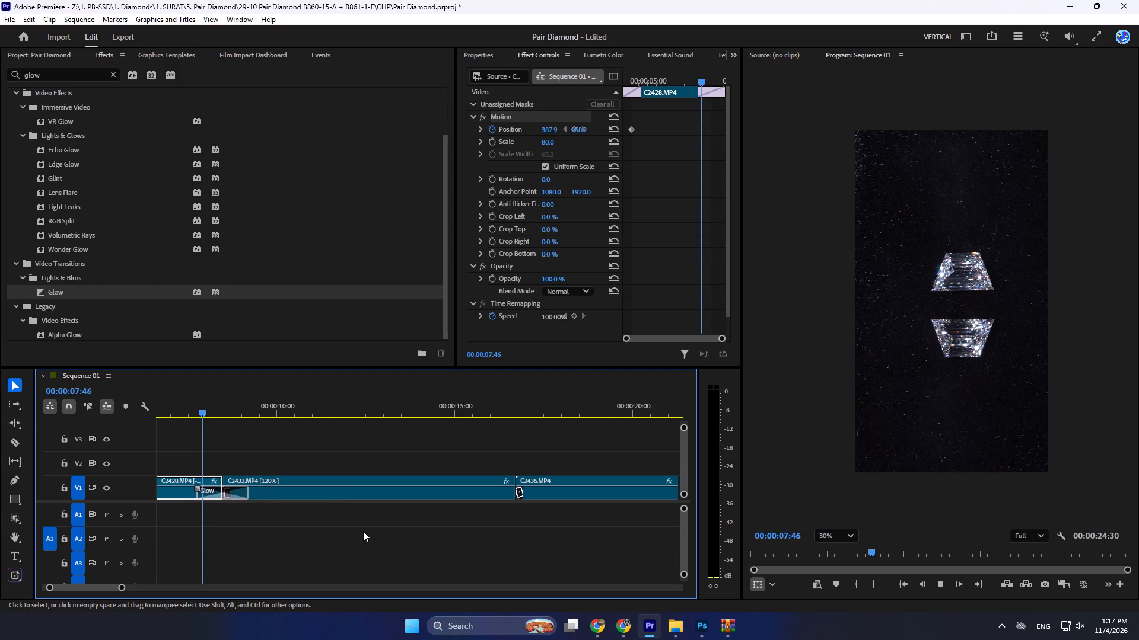
pyautogui.press('space')
pyautogui.press('space')
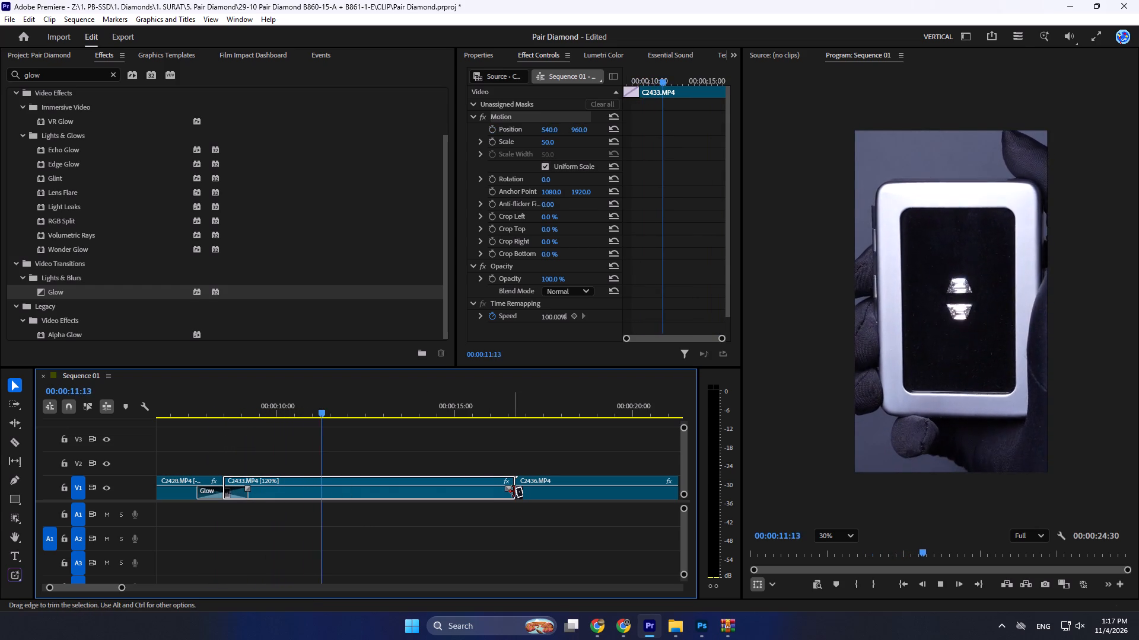
pyautogui.press('space')
pyautogui.press('space')
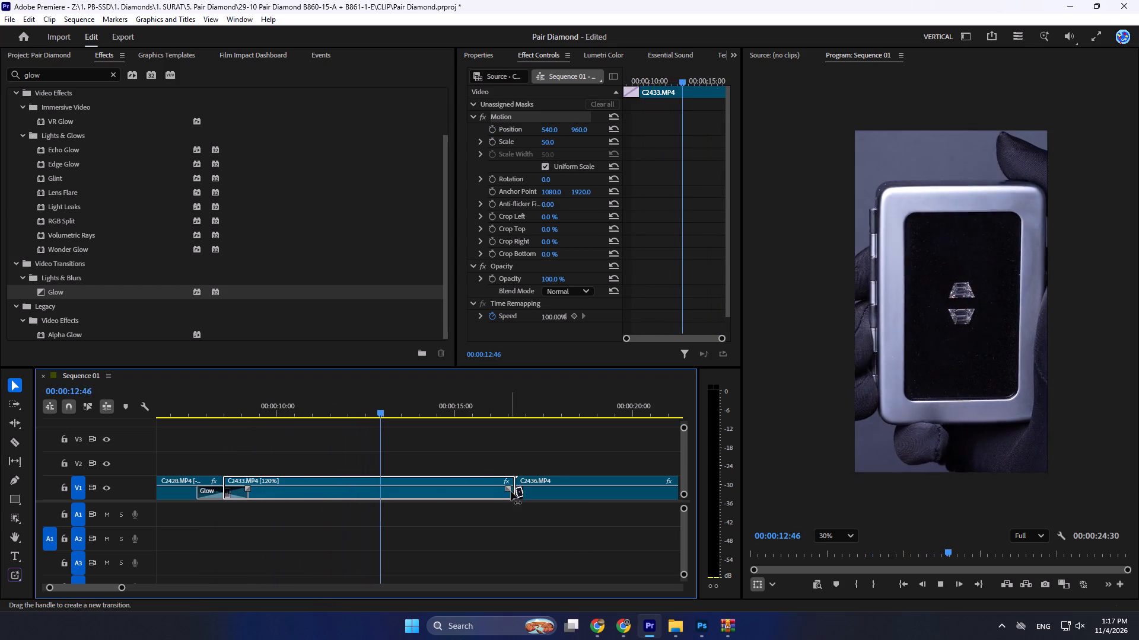
pyautogui.press('space')
pyautogui.moveTo(381, 412); pyautogui.dragTo(223, 421)
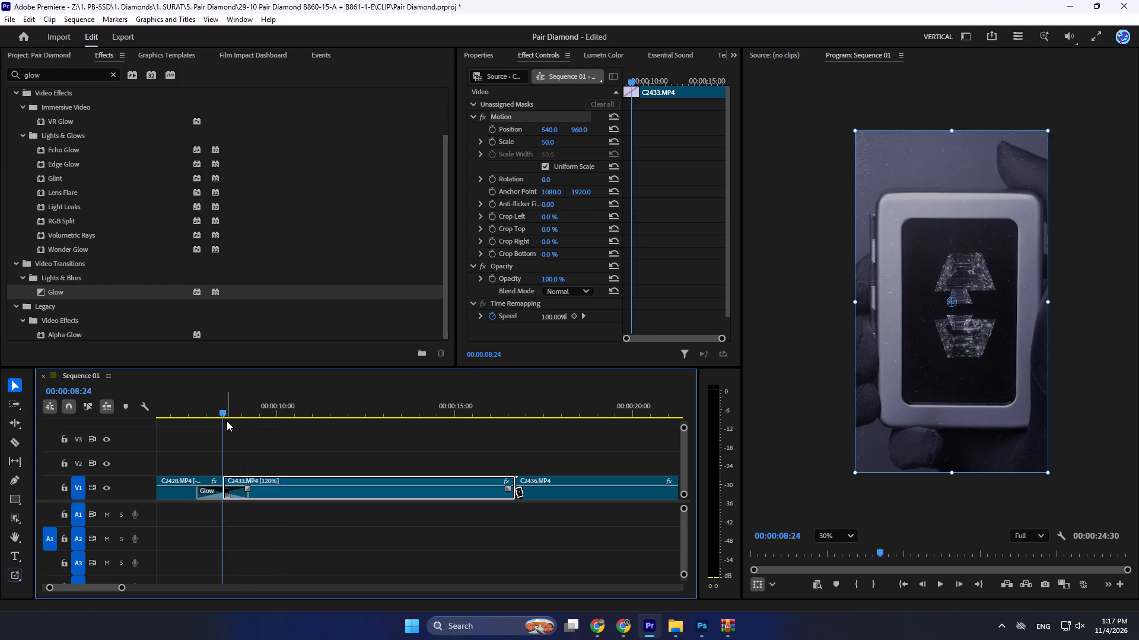
pyautogui.press('space')
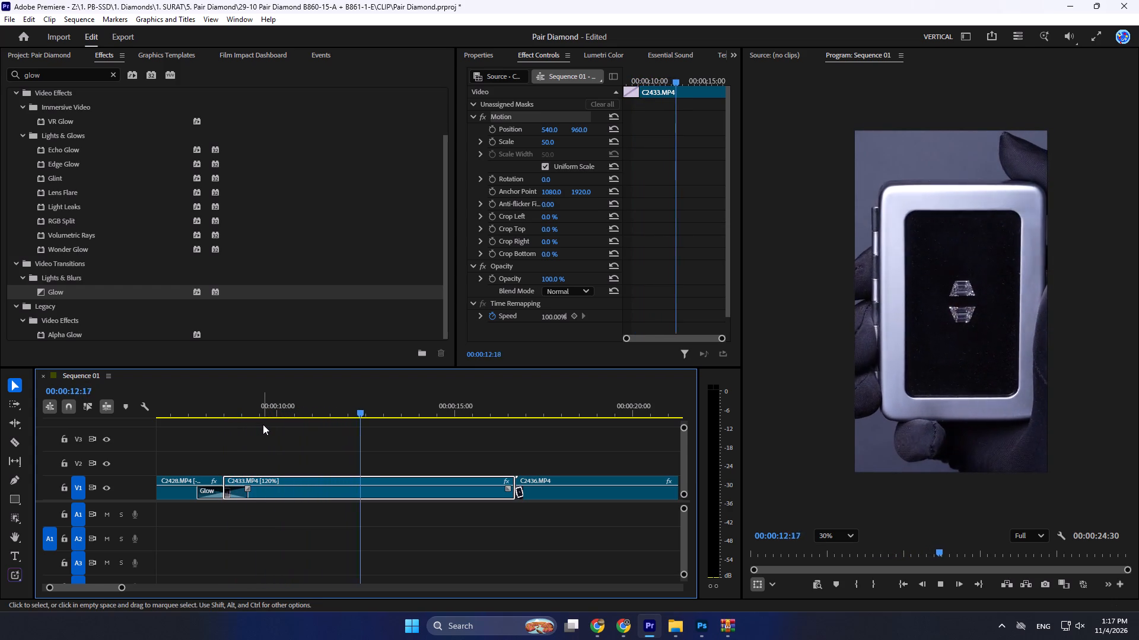
pyautogui.press('space')
pyautogui.press('space')
pyautogui.press('space')
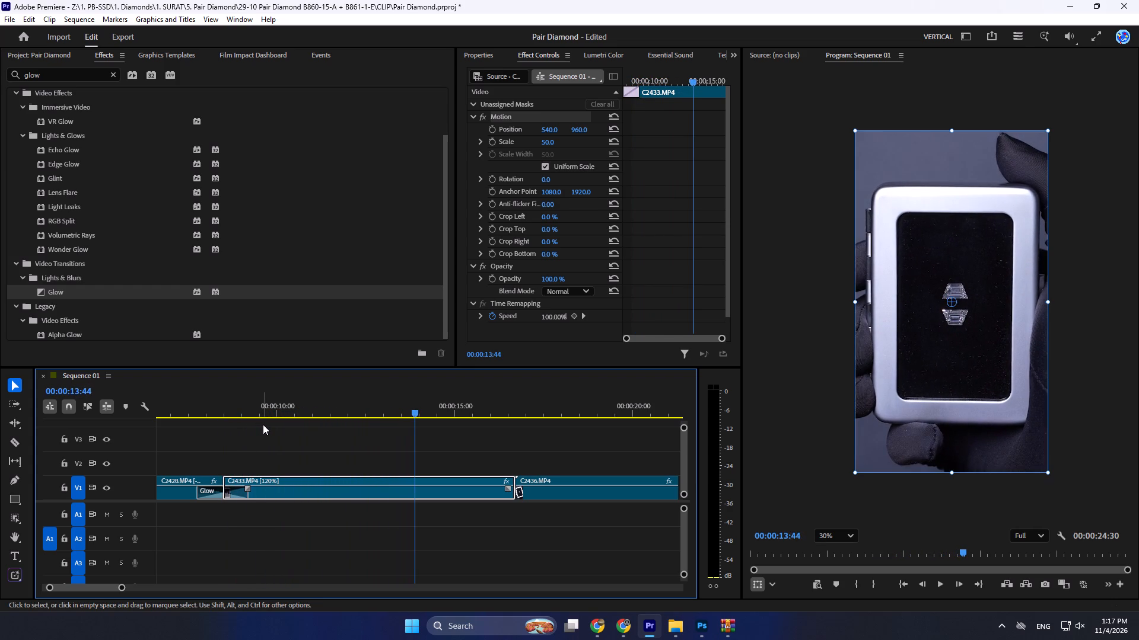
pyautogui.press('e')
pyautogui.press('w')
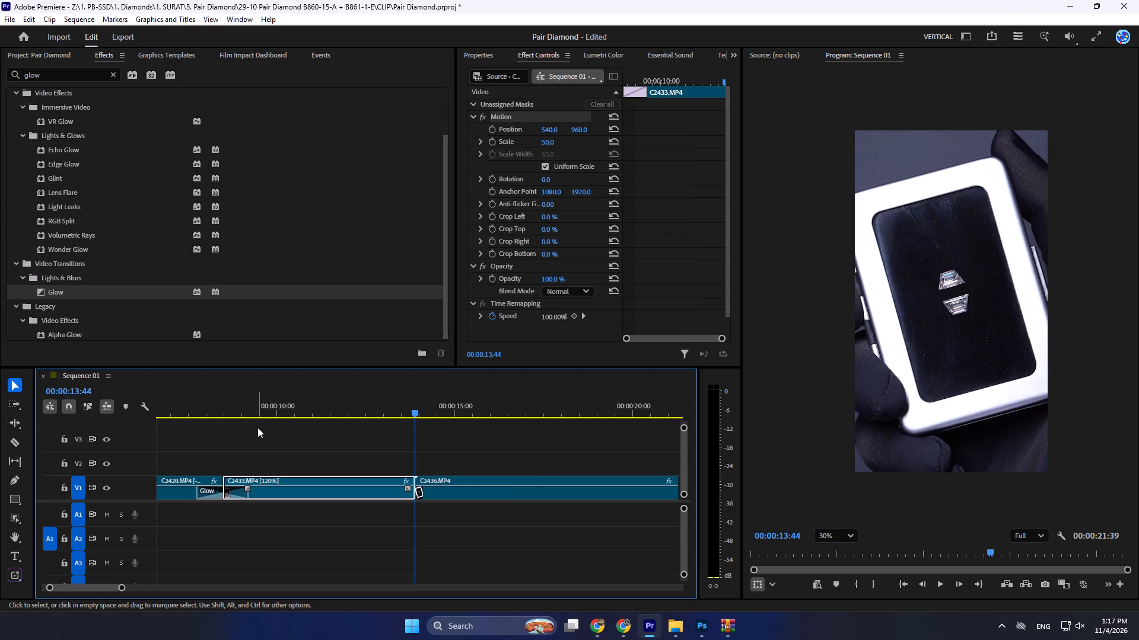
# Browse the Film Impact transitions for one that suits the cut between C2433.MP4 and C2436.MP4.
pyautogui.press('space')
pyautogui.press('space')
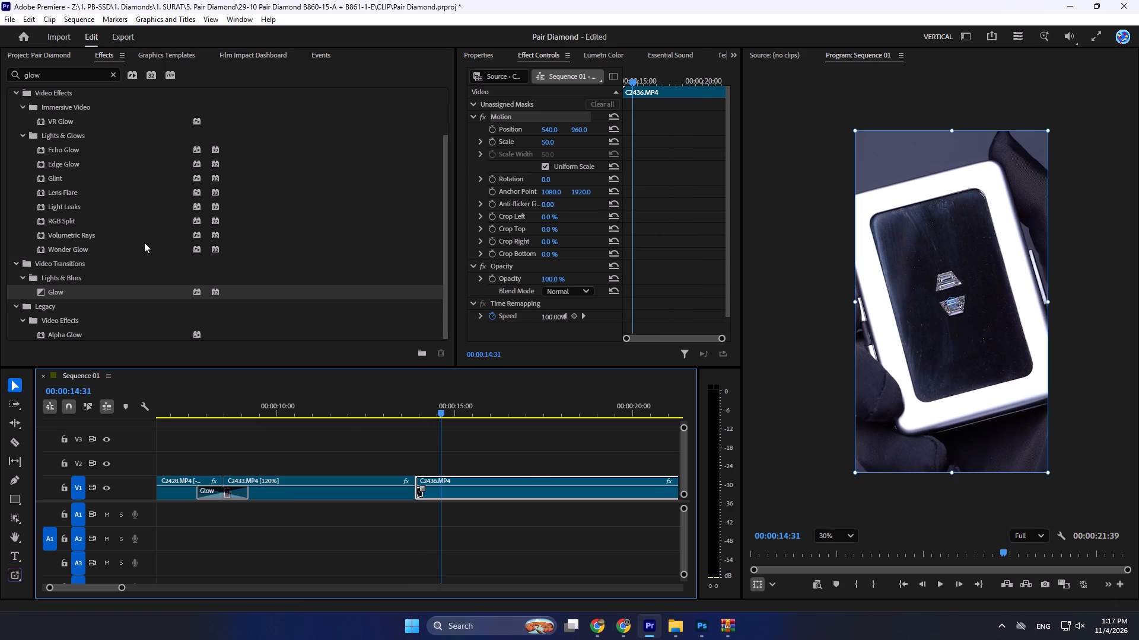
pyautogui.click(263, 53)
pyautogui.scroll(-12, 217, 261)
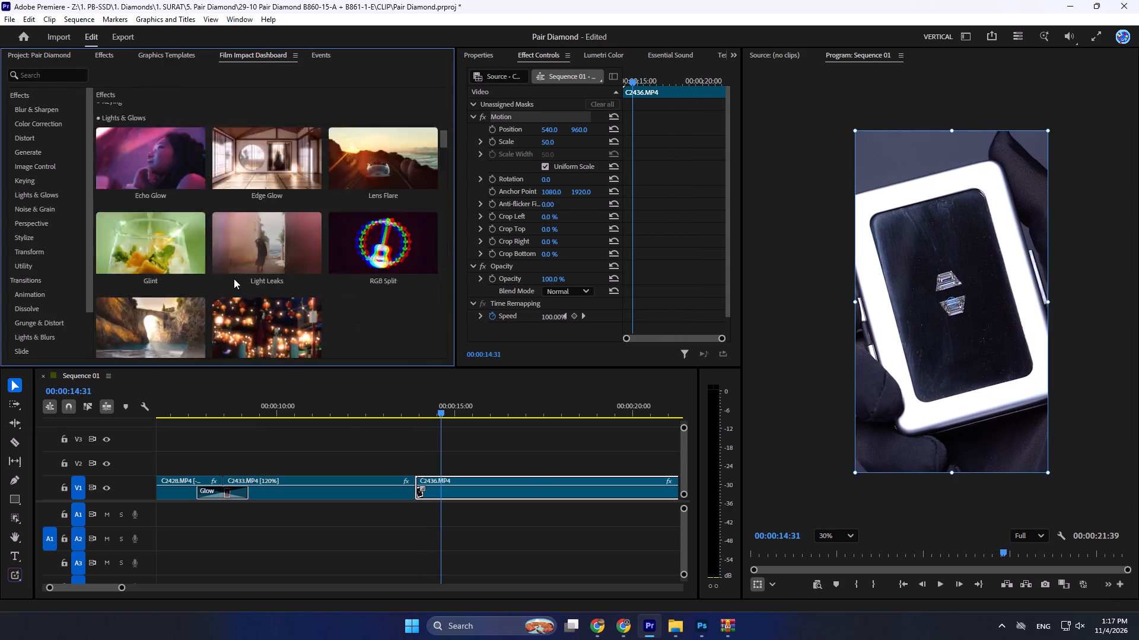
pyautogui.scroll(-20, 234, 279)
pyautogui.scroll(-3, 235, 267)
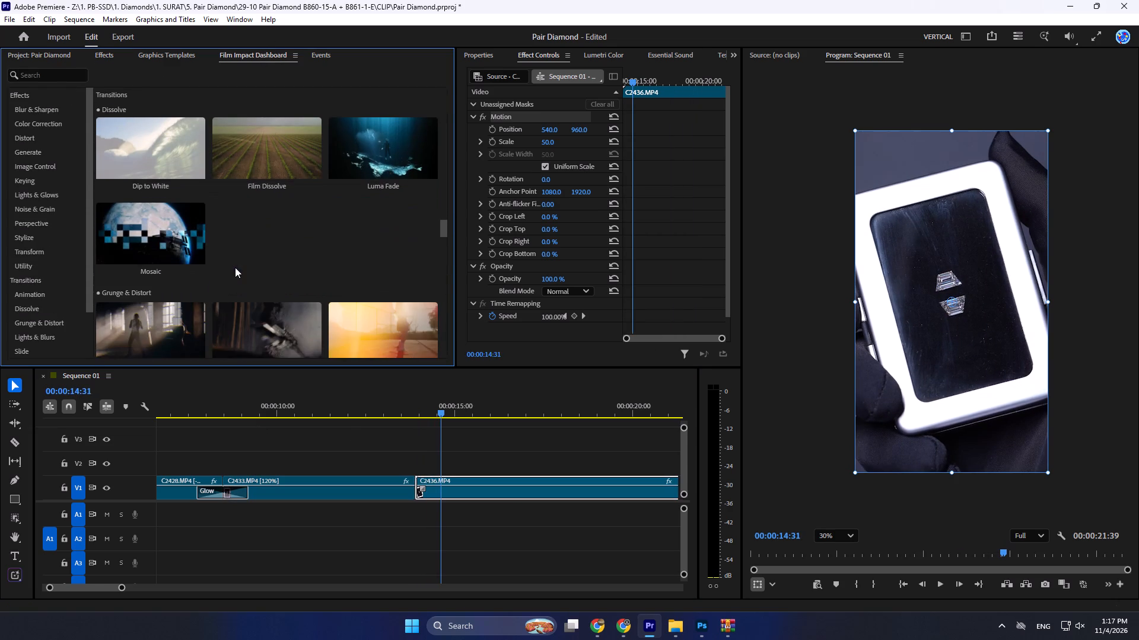
pyautogui.scroll(1, 235, 267)
pyautogui.scroll(-4, 235, 267)
pyautogui.scroll(-7, 333, 251)
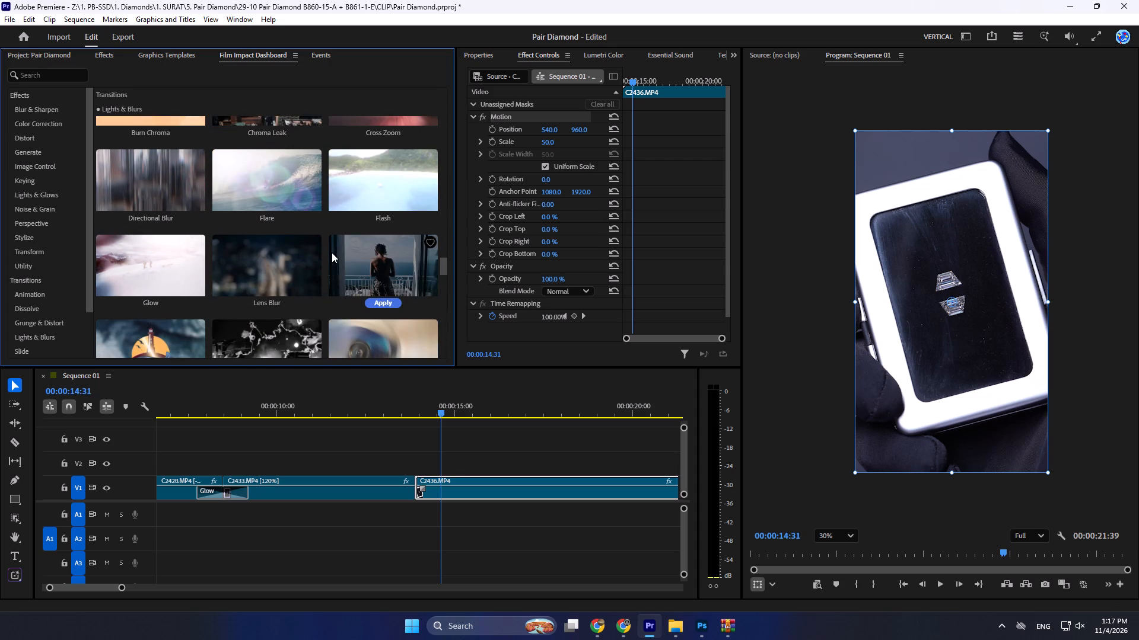
pyautogui.scroll(-12, 331, 253)
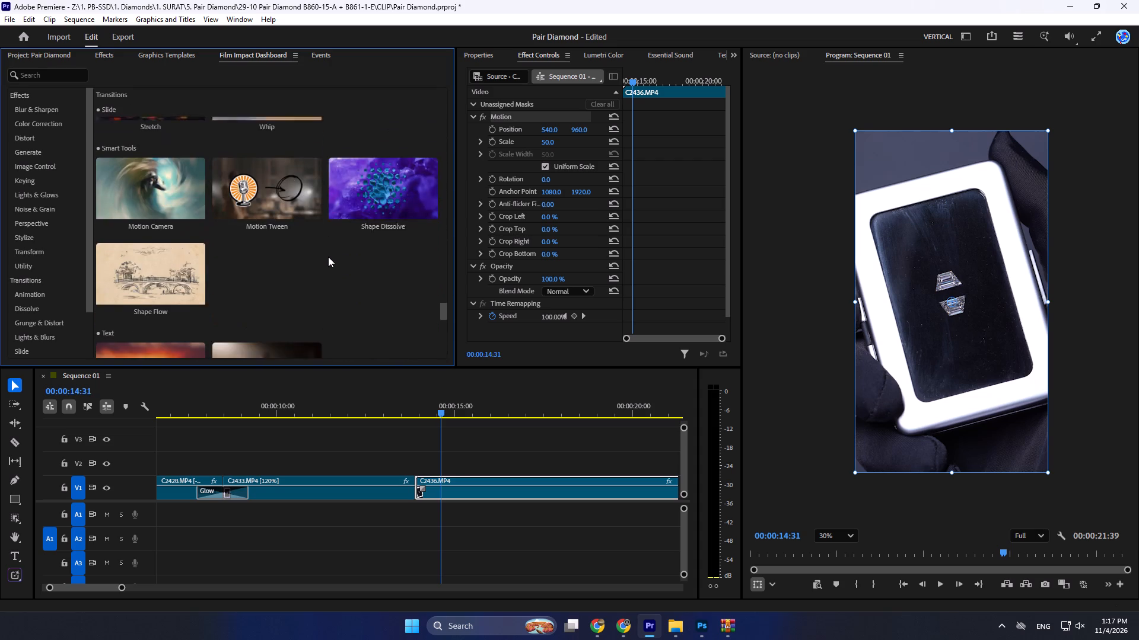
pyautogui.scroll(-11, 327, 257)
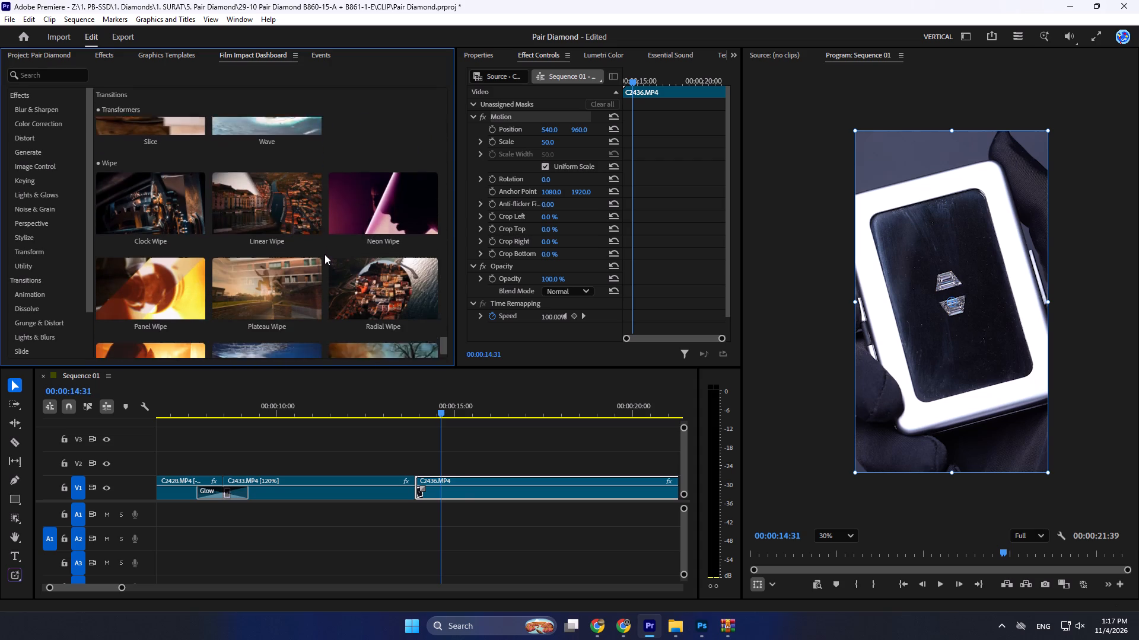
# Apply the Plateau Wipe transition to the C2433.MP4 and C2436.MP4 clips and play across their cut.
pyautogui.moveTo(426, 452); pyautogui.dragTo(405, 490)
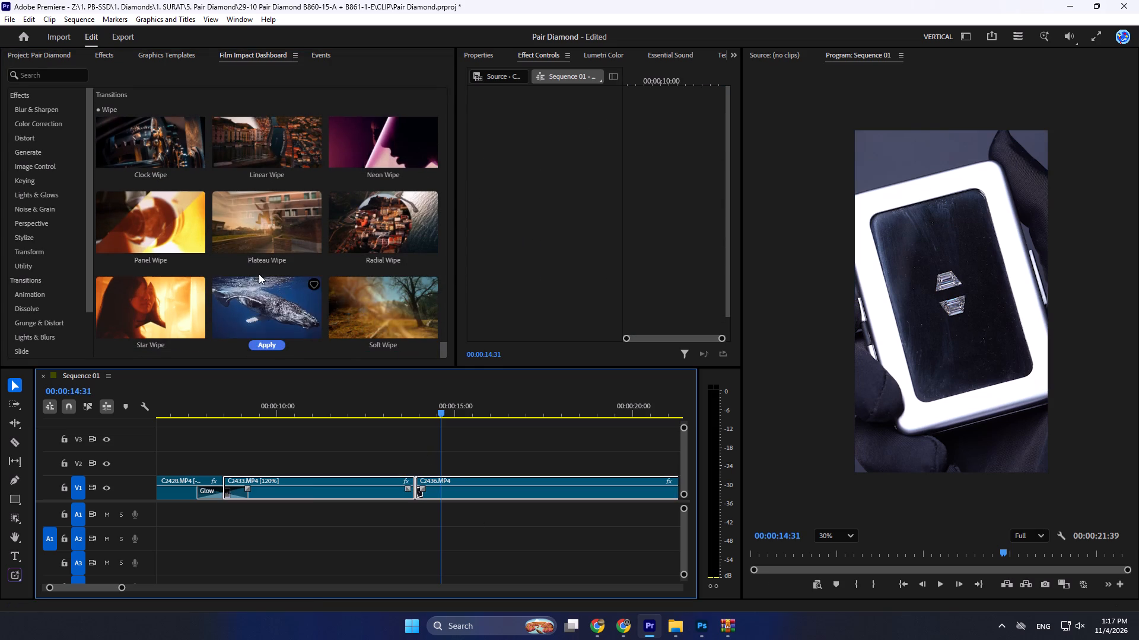
pyautogui.click(259, 261)
pyautogui.moveTo(445, 407); pyautogui.dragTo(402, 419)
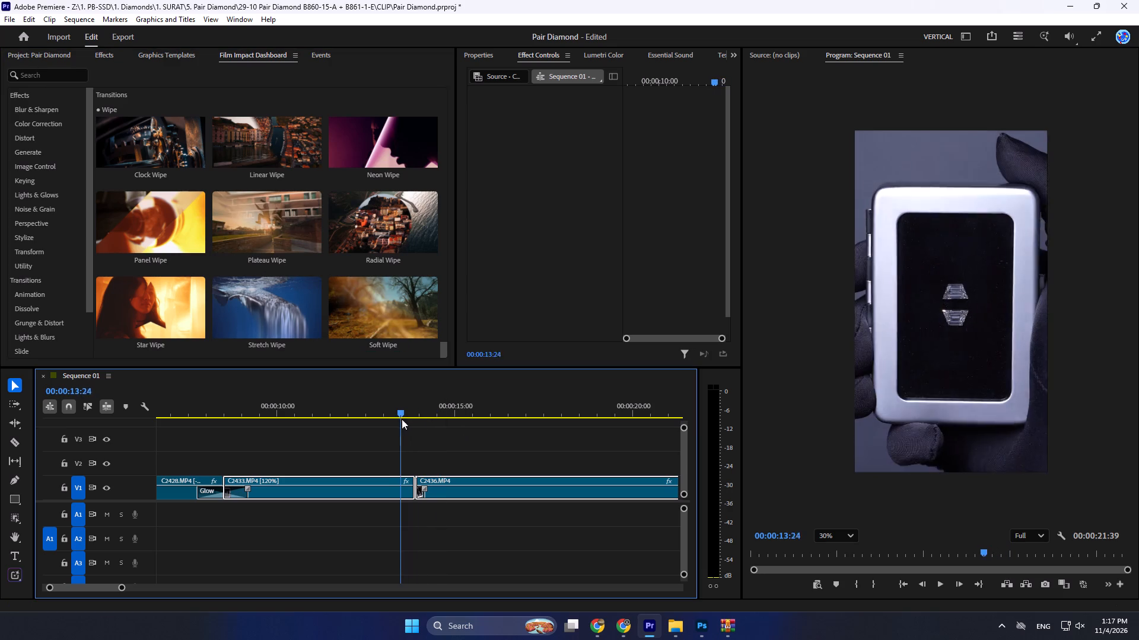
pyautogui.moveTo(402, 419); pyautogui.dragTo(400, 420)
pyautogui.press('space')
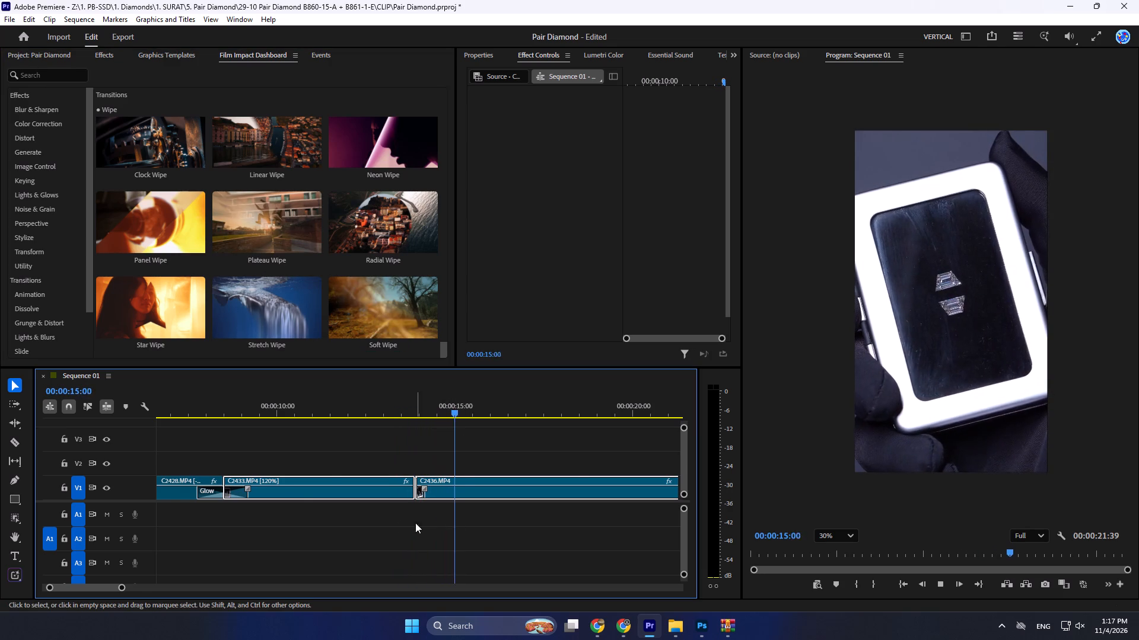
# Play through C2436.MP4 and trim its end to 00:00:19:40.
pyautogui.keyDown('alt'); pyautogui.scroll(-5, 389, 522); pyautogui.keyUp('alt')
pyautogui.keyDown('alt'); pyautogui.scroll(2, 435, 515); pyautogui.keyUp('alt')
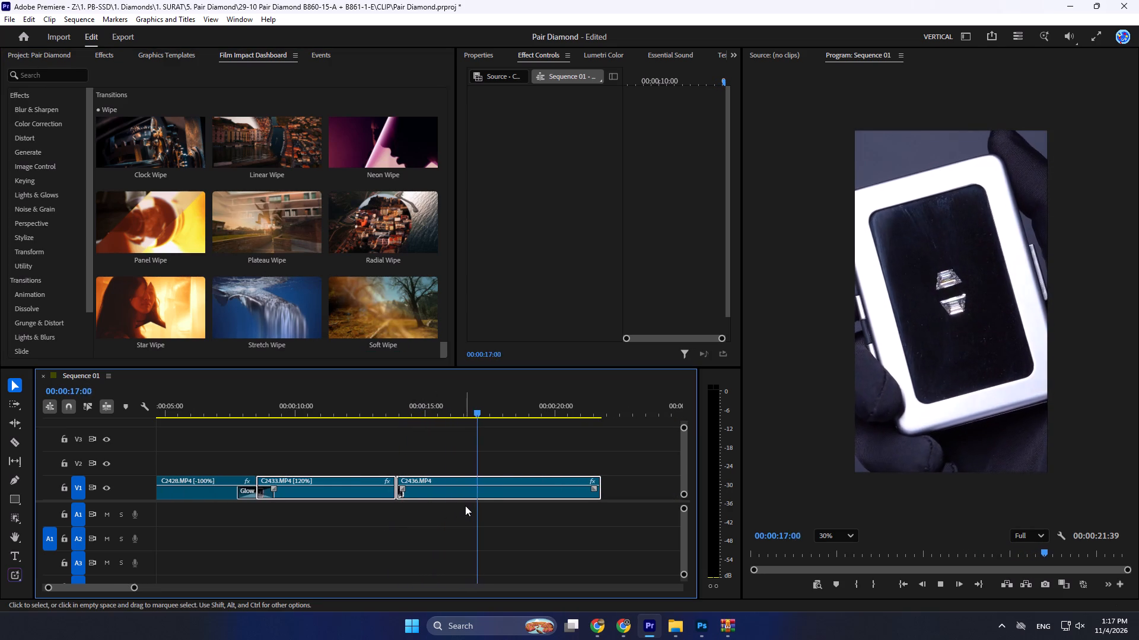
pyautogui.press('space')
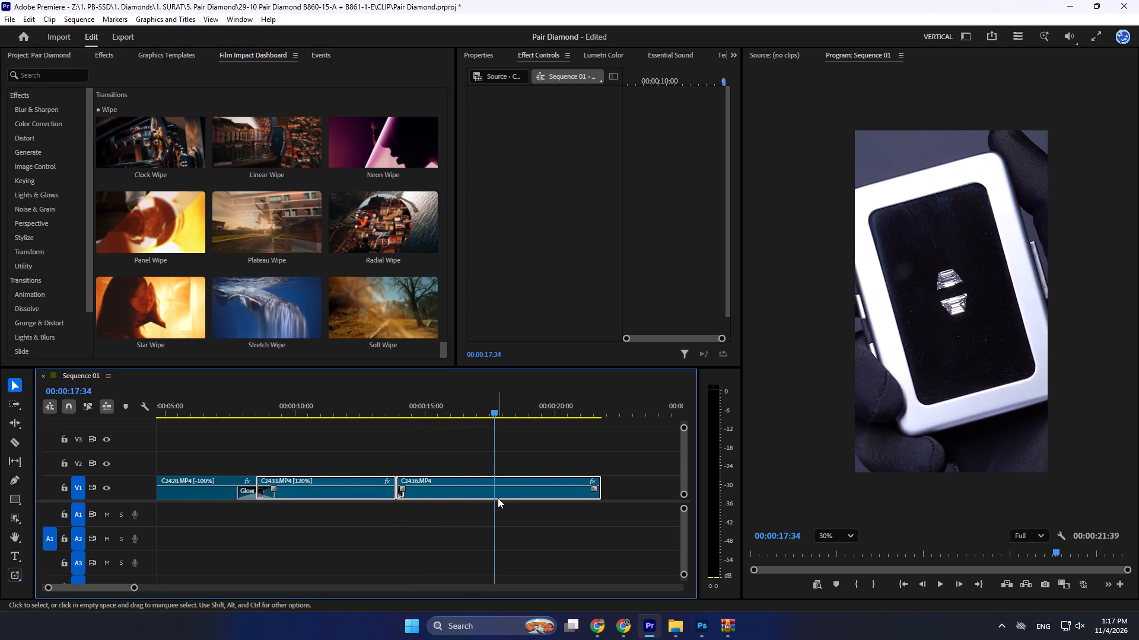
pyautogui.press('space')
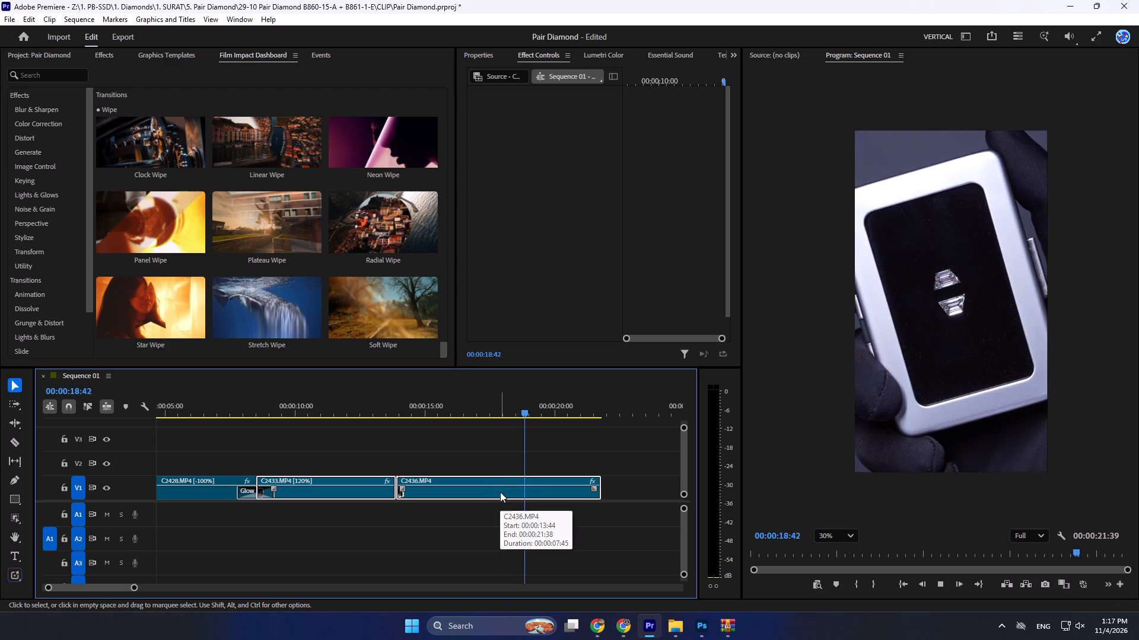
pyautogui.press('space')
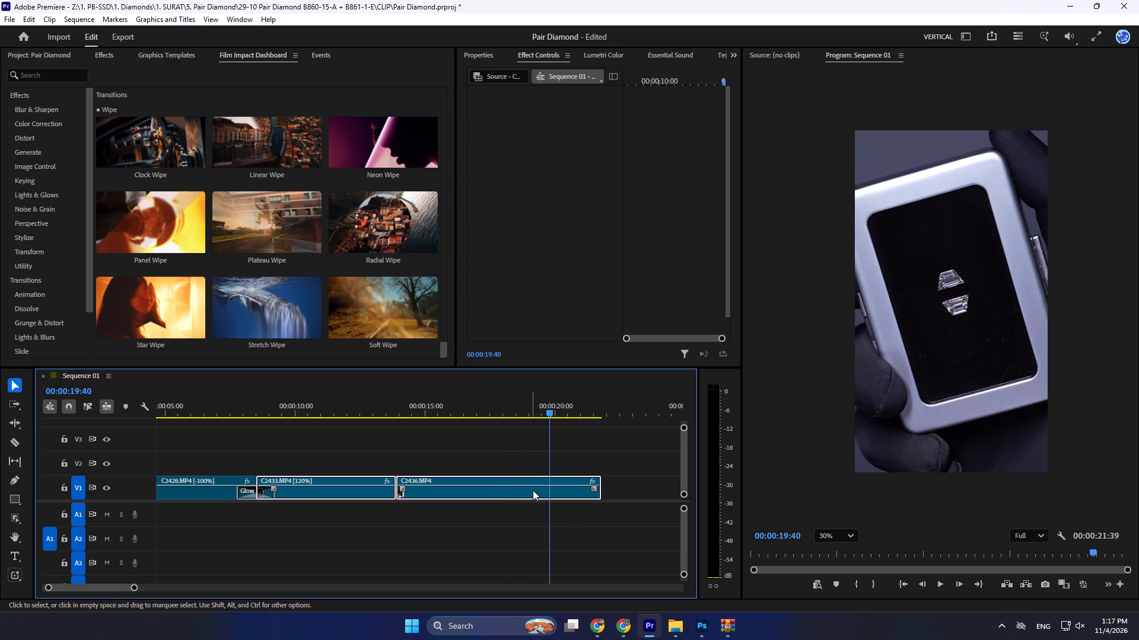
pyautogui.press('w')
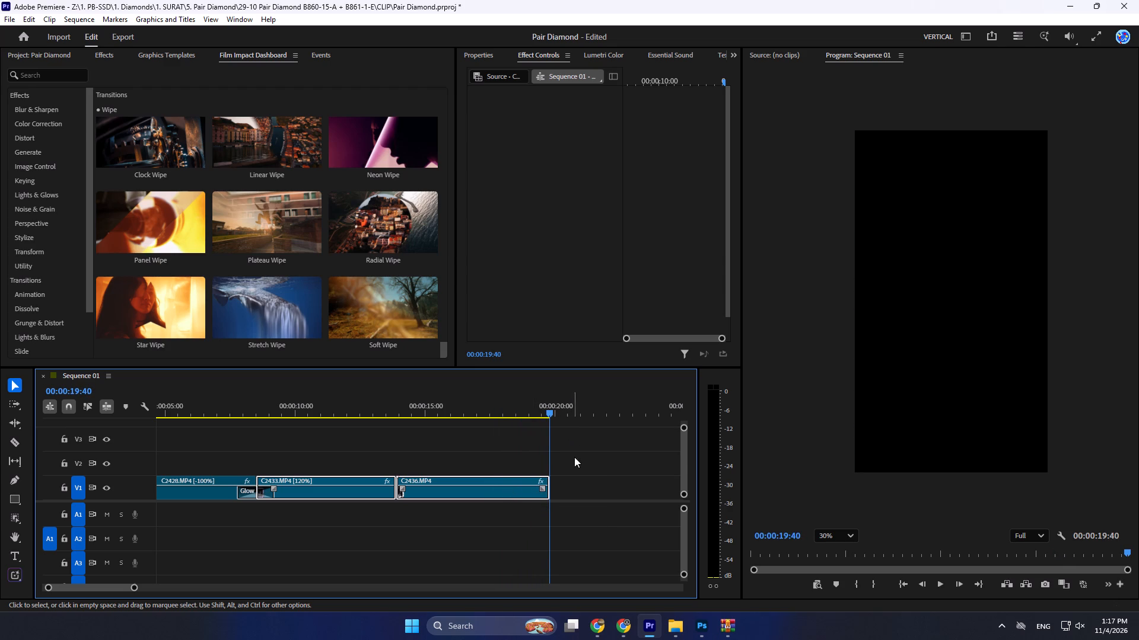
pyautogui.click(574, 457)
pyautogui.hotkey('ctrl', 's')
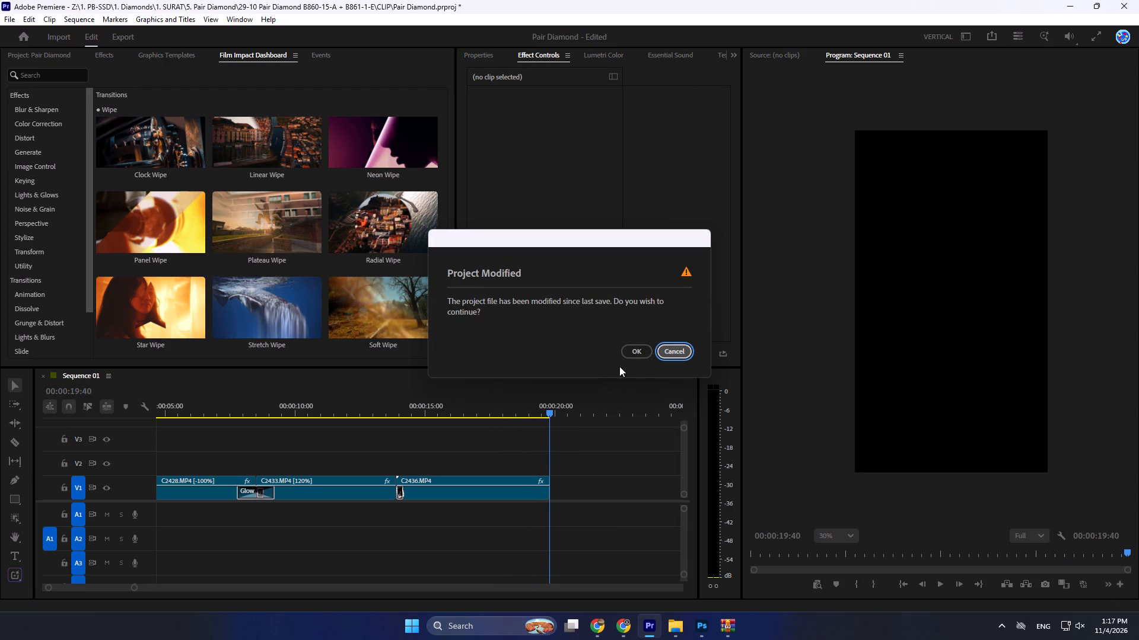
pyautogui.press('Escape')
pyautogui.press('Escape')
# Save the project as Pair Diamond in the AE folder, replacing the existing project file there.
pyautogui.hotkey('ctrl', 'shift', 's')
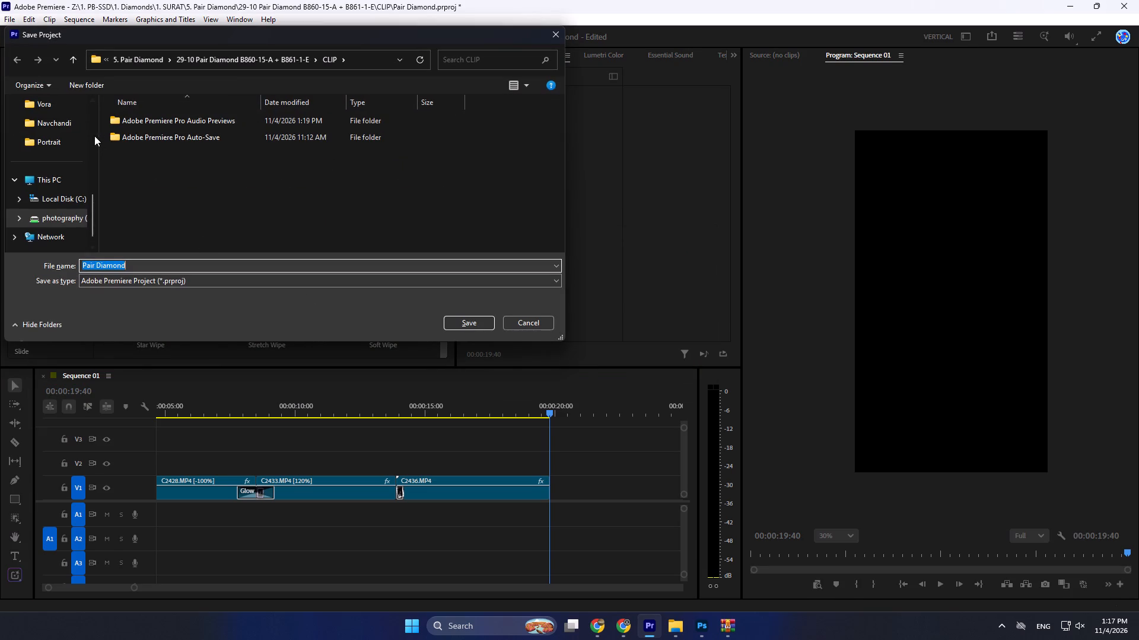
pyautogui.click(291, 58)
pyautogui.doubleClick(131, 114)
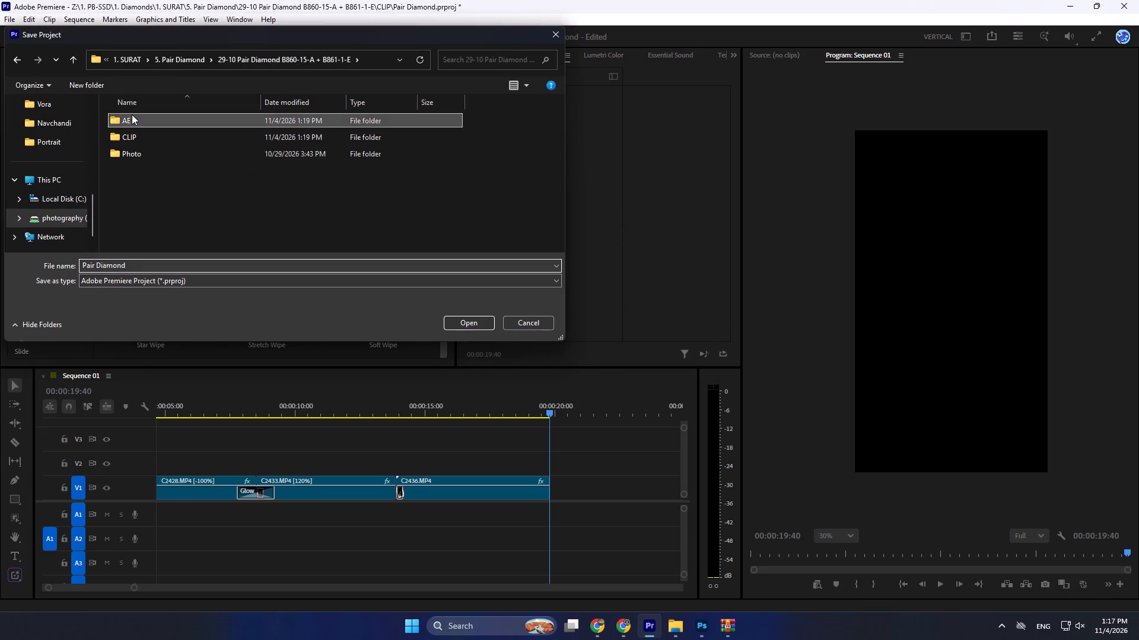
pyautogui.click(148, 120)
pyautogui.click(460, 326)
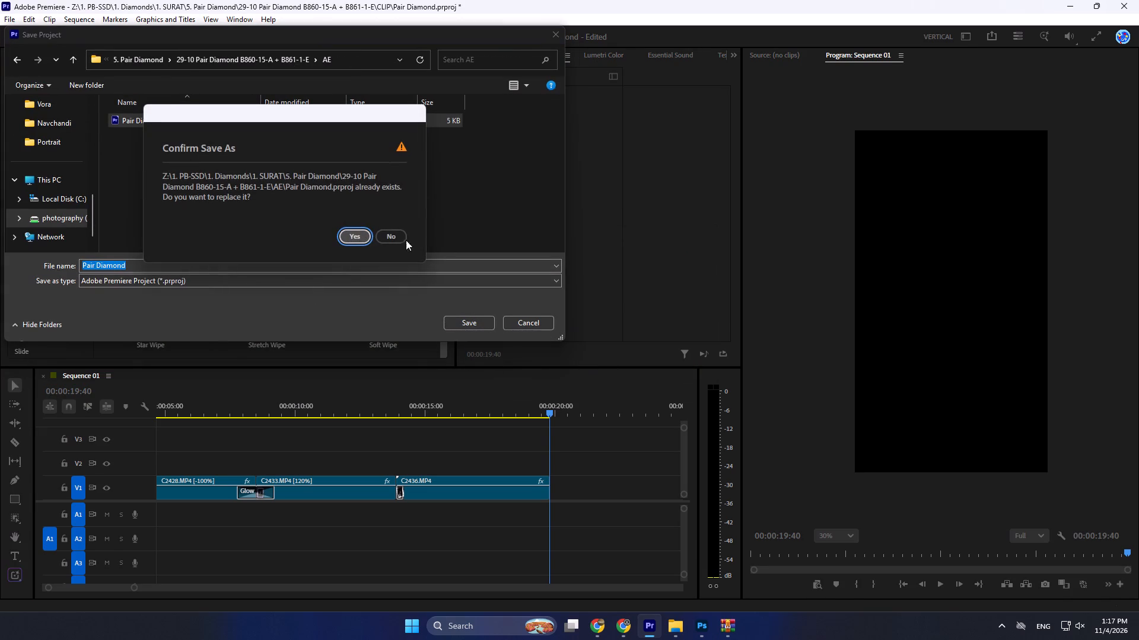
pyautogui.click(360, 237)
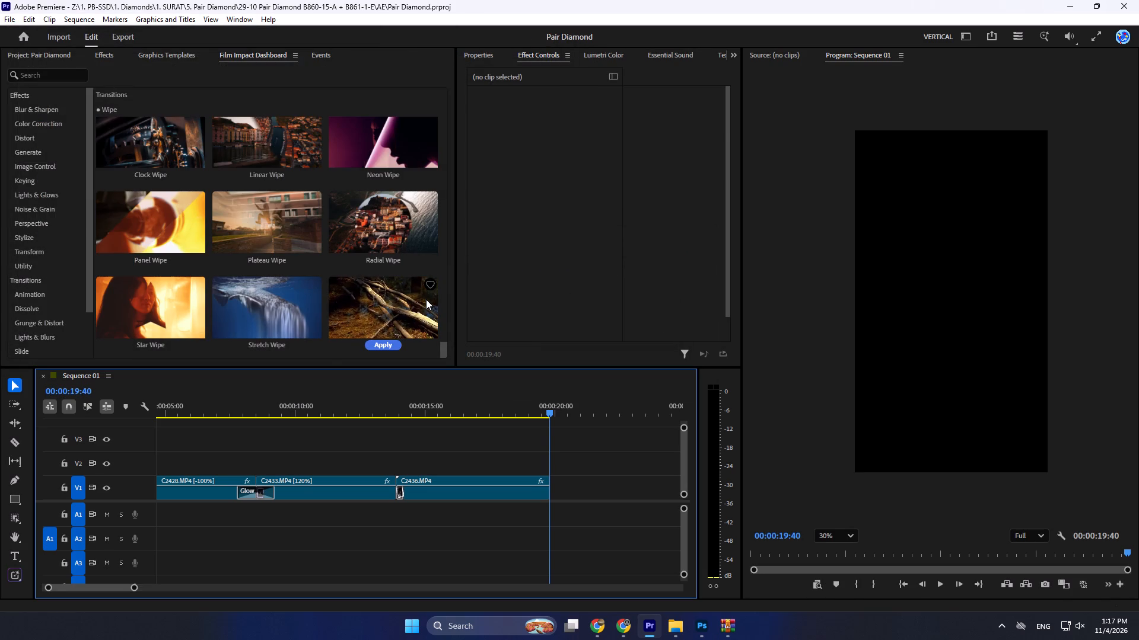
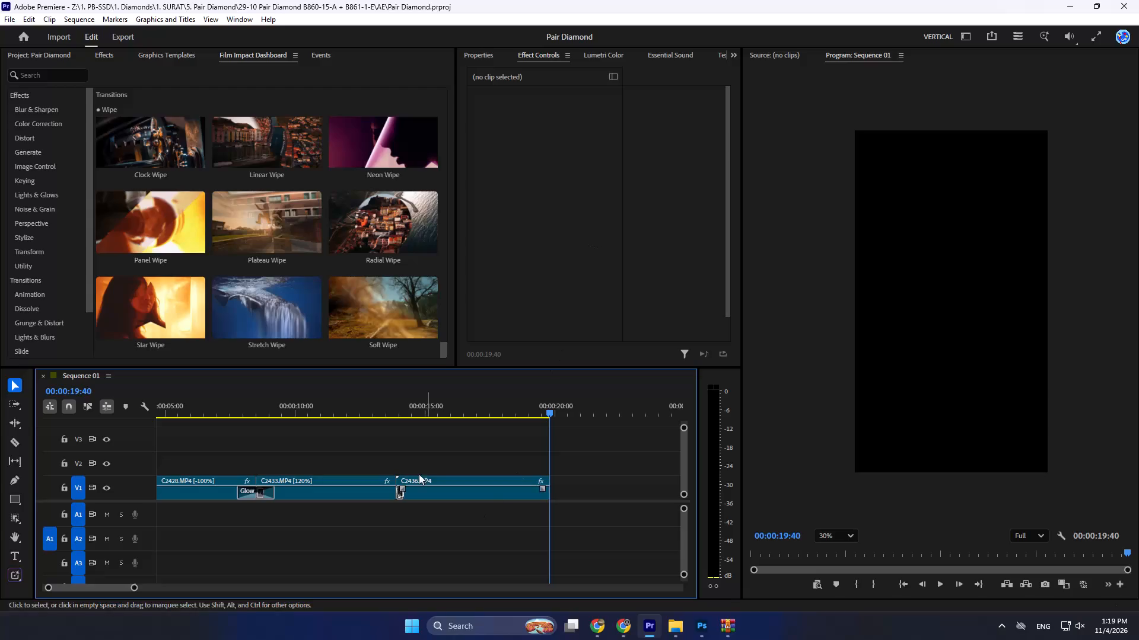
# Bring silenceart_epic-cinematic_short-02_24sec from the AE folder into Premiere and place it on audio track A1 at the start of Sequence 01.
pyautogui.hotkey('alt', 'Tab')
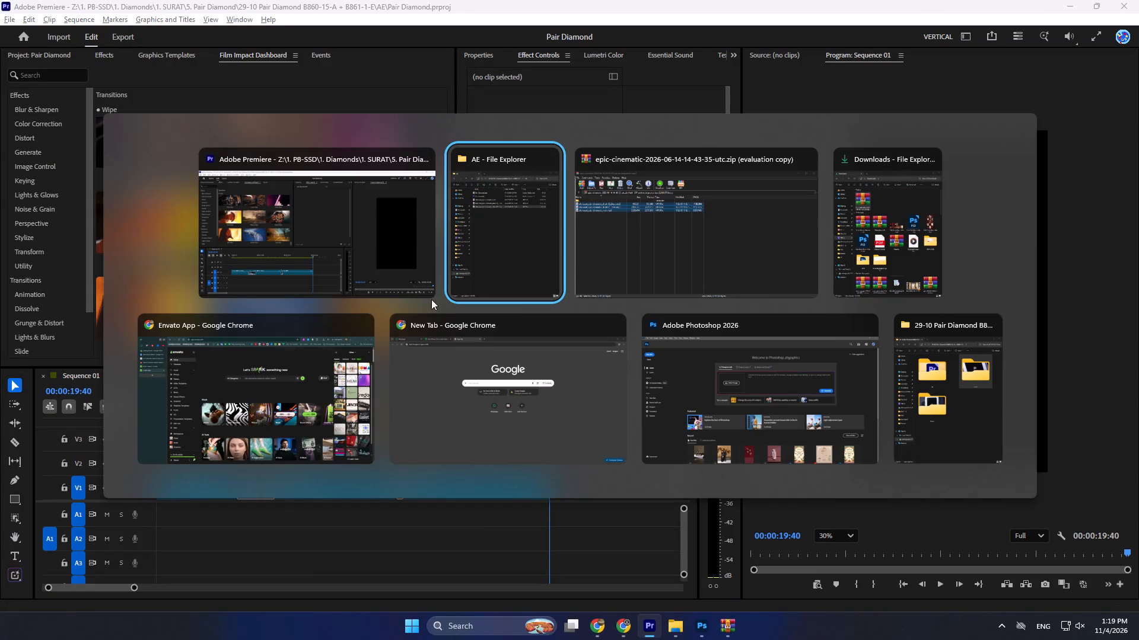
pyautogui.keyDown('alt'); pyautogui.click(661, 238); pyautogui.keyUp('alt')
pyautogui.click(344, 333)
pyautogui.hotkey('alt', 'Tab')
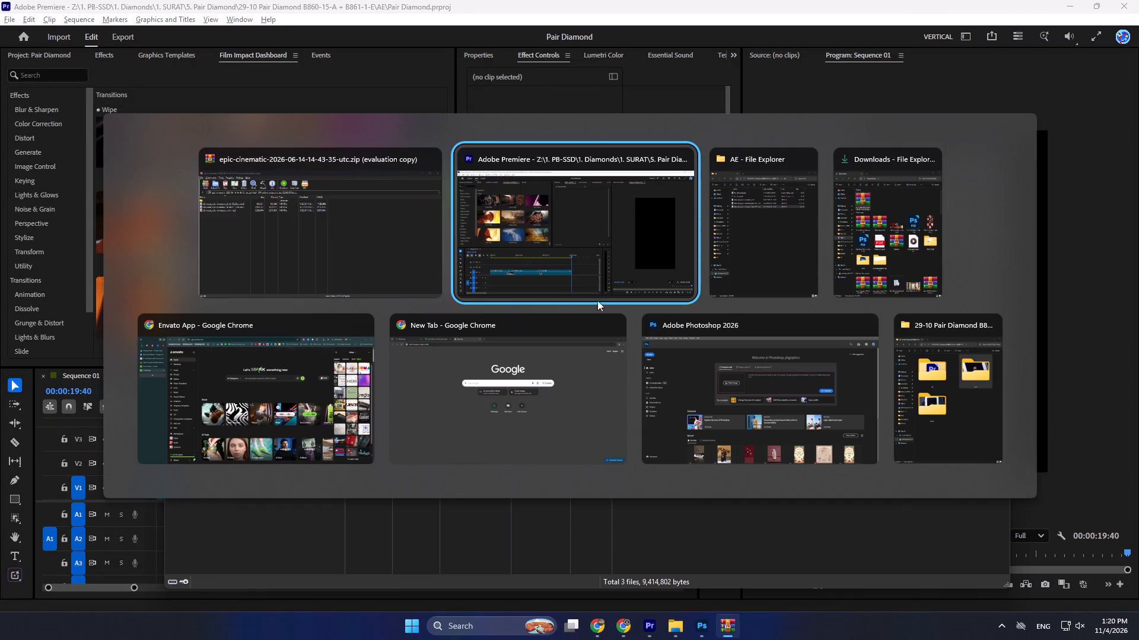
pyautogui.keyDown('alt'); pyautogui.click(759, 219); pyautogui.keyUp('alt')
pyautogui.click(233, 312)
pyautogui.click(329, 180)
pyautogui.click(346, 174)
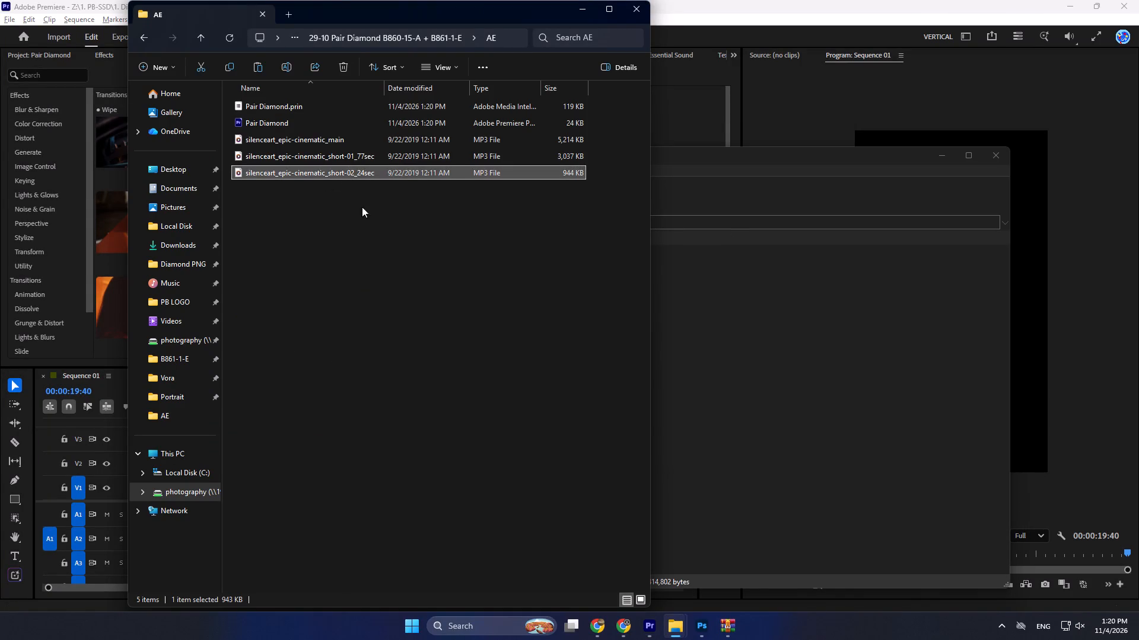
pyautogui.moveTo(341, 174); pyautogui.dragTo(314, 485)
pyautogui.hotkey('alt', 'Tab')
pyautogui.hotkey('alt', 'Tab')
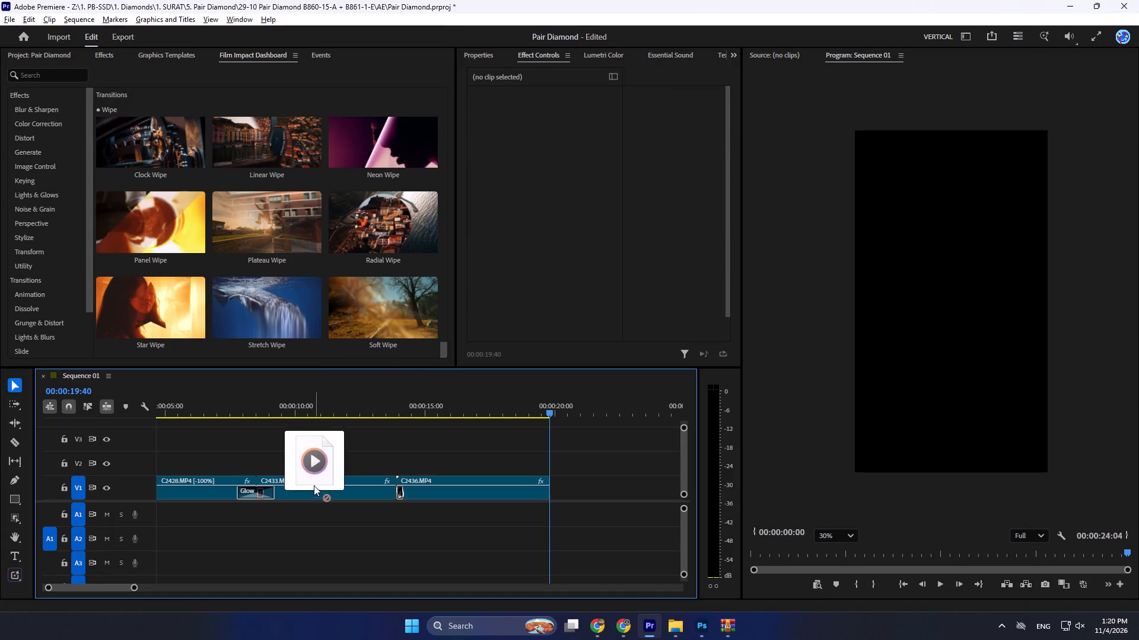
# Place the silenceart_epic-cinematic_short-02_24sec music on audio track A1 at the start of Sequence 01.
pyautogui.moveTo(314, 485); pyautogui.dragTo(144, 522)
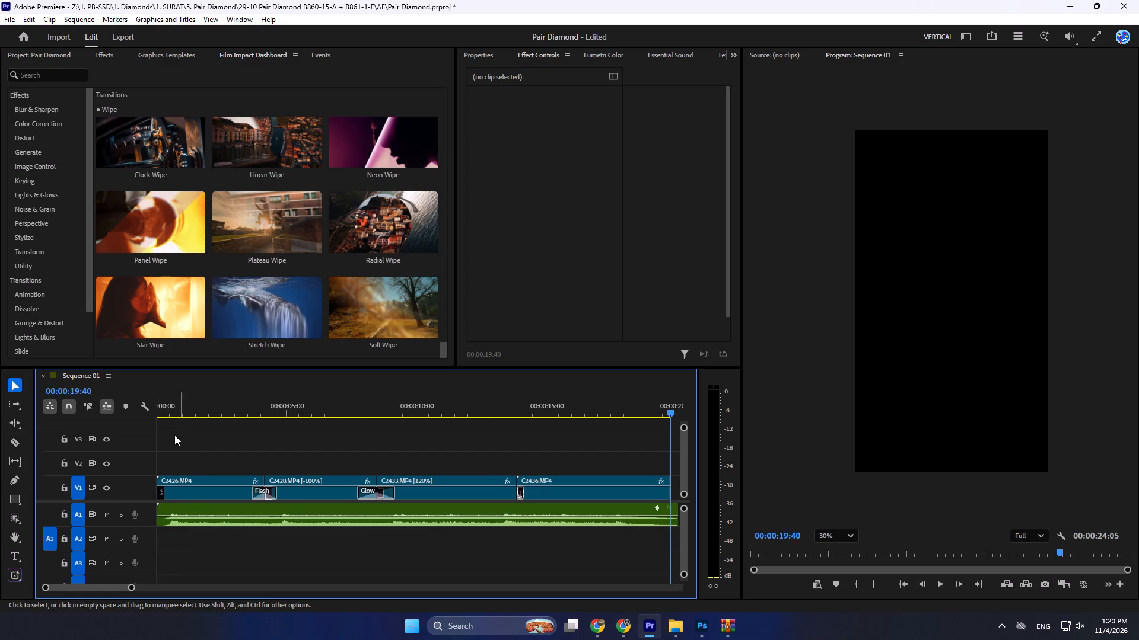
# Cut the A1 music at 00:00:00:27, delete the opening piece and move the remaining music to the sequence start.
pyautogui.click(176, 407)
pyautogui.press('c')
pyautogui.click(171, 522)
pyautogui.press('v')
pyautogui.click(168, 523)
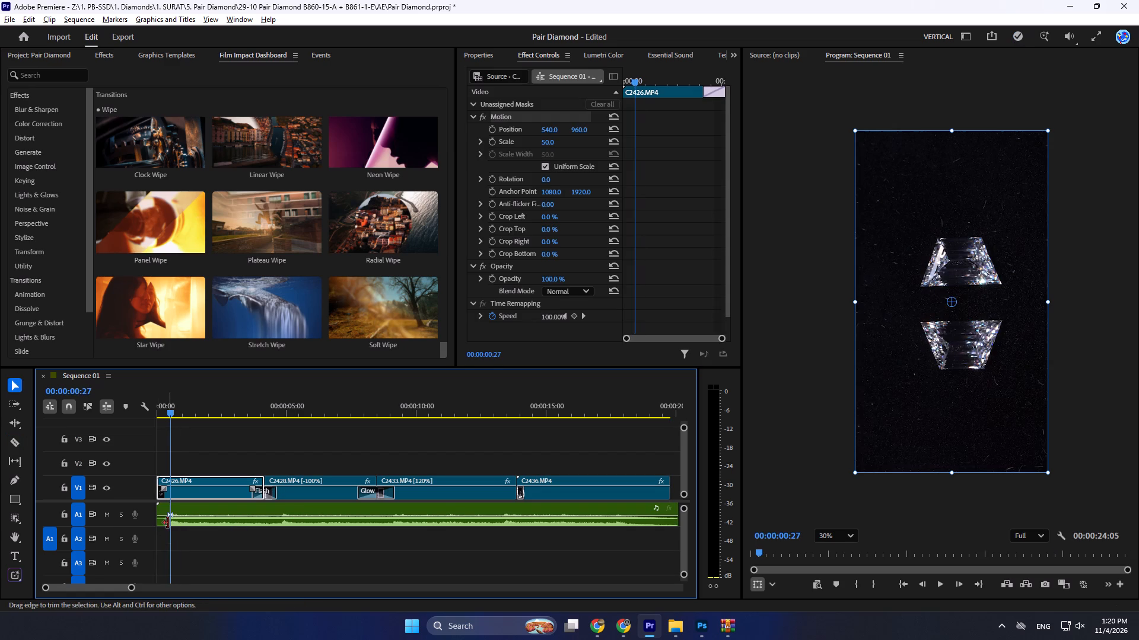
pyautogui.click(160, 517)
pyautogui.press('Delete')
pyautogui.moveTo(189, 507); pyautogui.dragTo(162, 507)
# Play the opening of Sequence 01 to check the trimmed music against C2426.MP4, and return to 00:00:00:00.
pyautogui.keyDown('alt'); pyautogui.scroll(4, 188, 499); pyautogui.keyUp('alt')
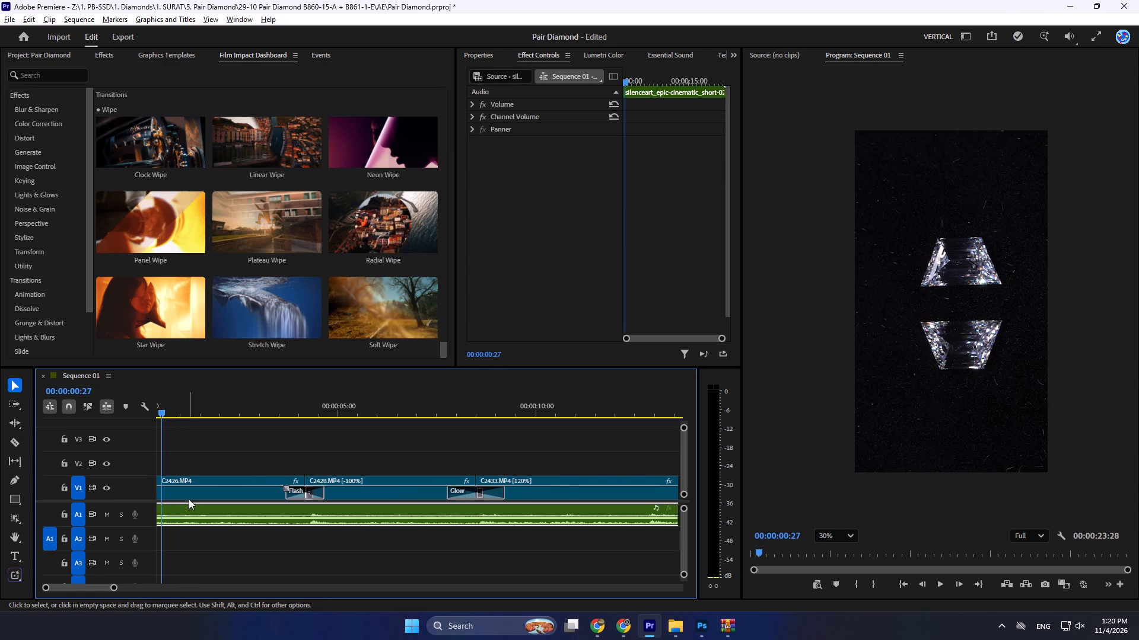
pyautogui.moveTo(163, 413); pyautogui.dragTo(51, 424)
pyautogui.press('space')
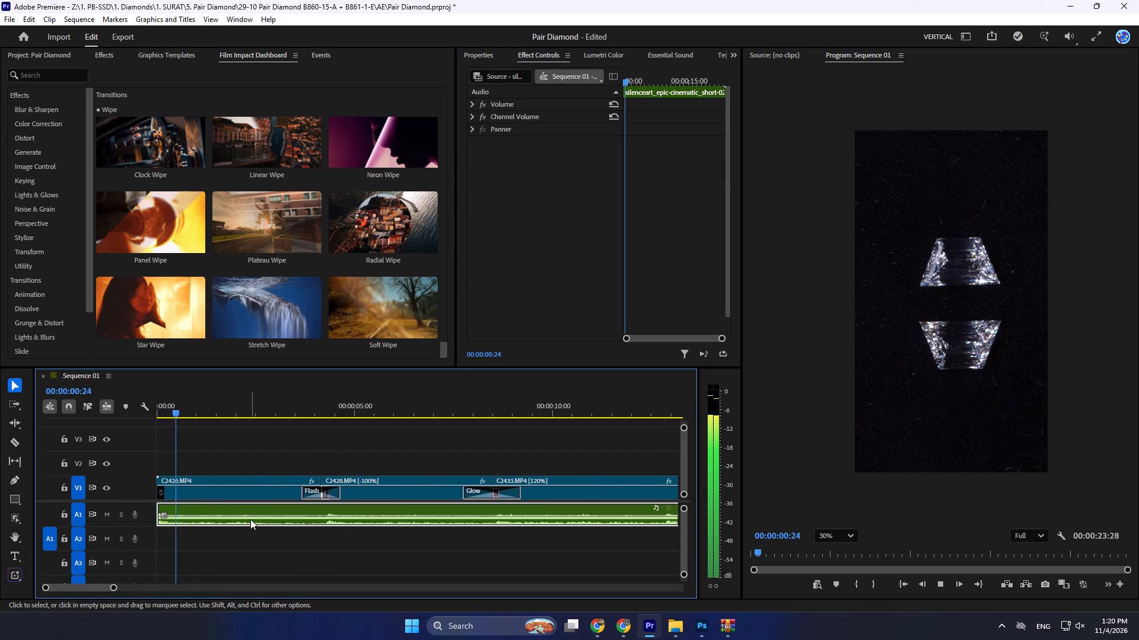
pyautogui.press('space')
pyautogui.moveTo(201, 409); pyautogui.dragTo(15, 472)
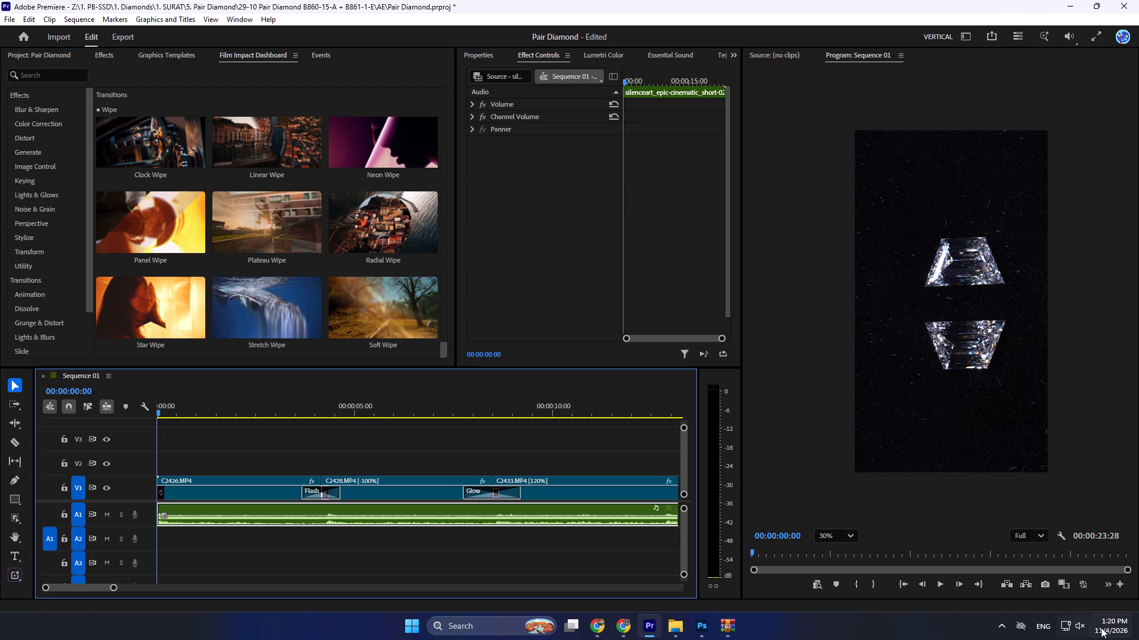
# Turn Bluetooth off in the Windows quick settings and unmute the system sound at a reduced volume.
pyautogui.click(1081, 625)
pyautogui.click(1017, 434)
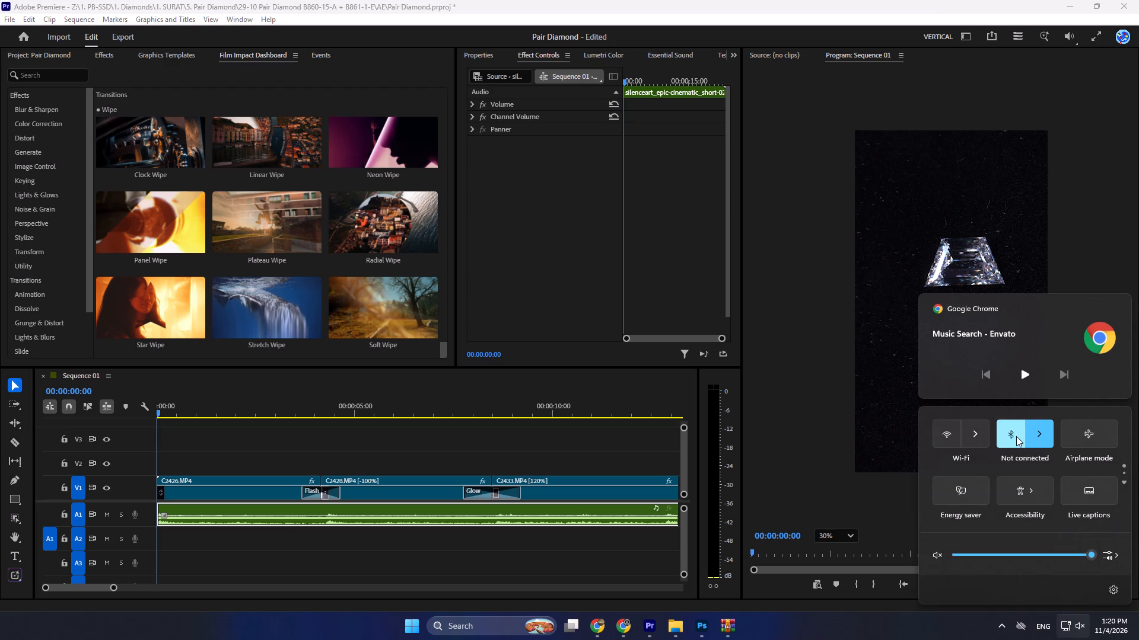
pyautogui.click(1016, 436)
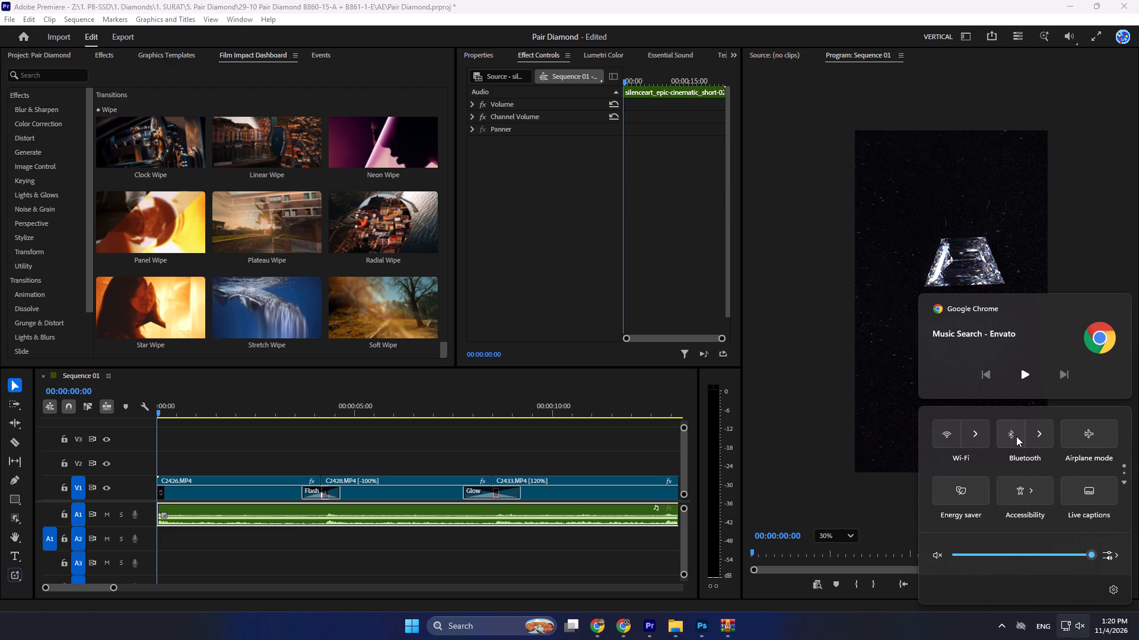
pyautogui.click(1076, 631)
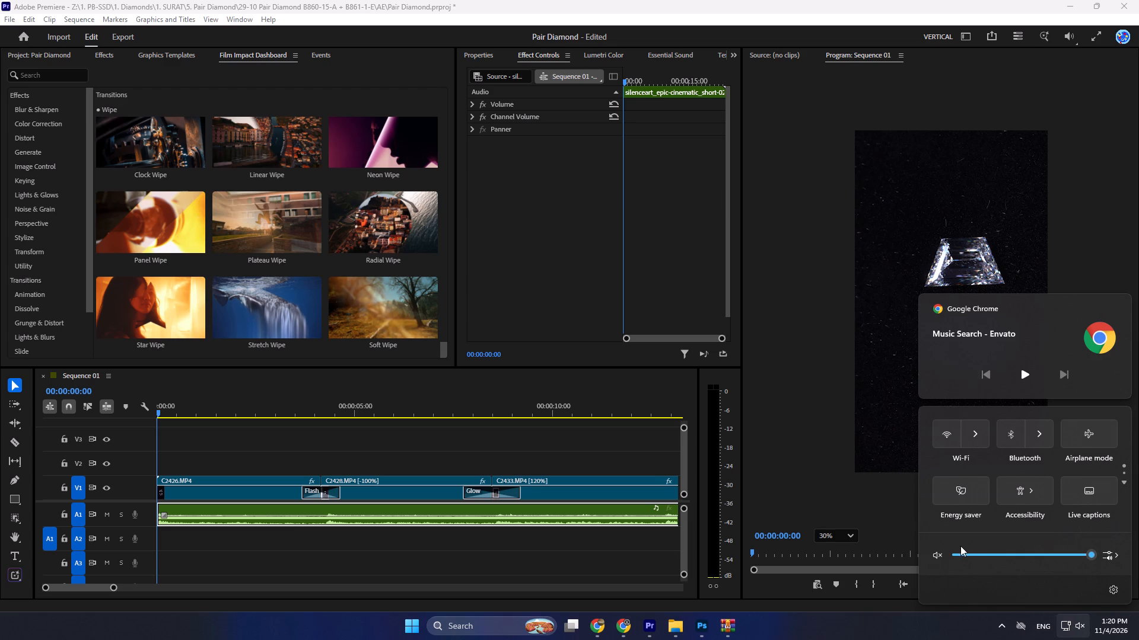
pyautogui.click(969, 552)
pyautogui.click(1042, 561)
pyautogui.click(1055, 553)
pyautogui.click(601, 571)
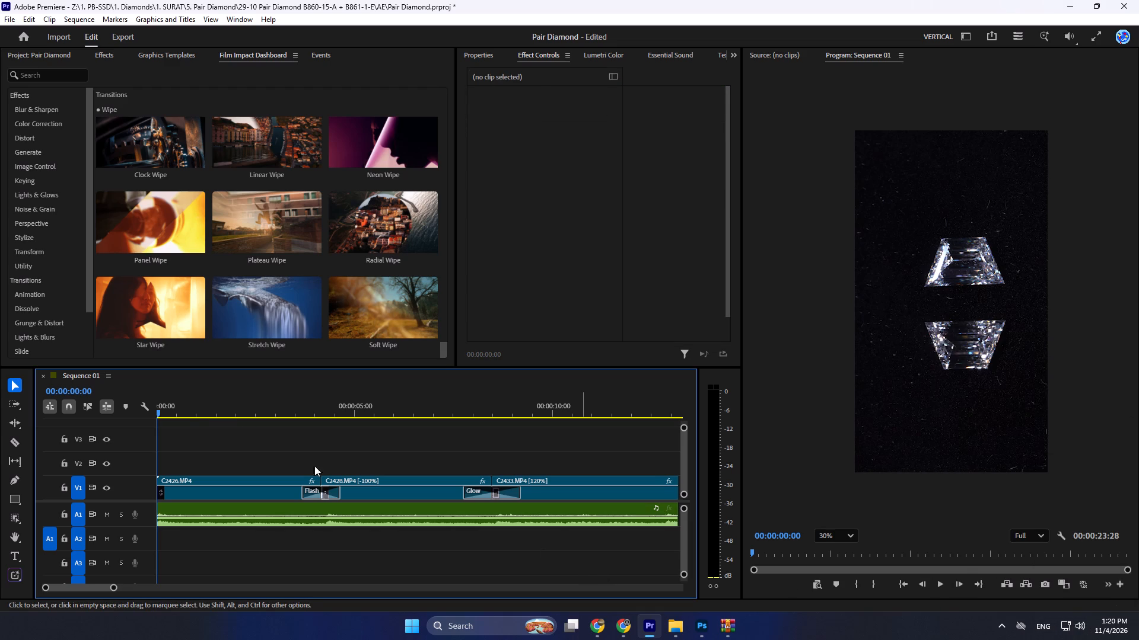
# Play the first second of Sequence 01 from the start to hear the music under C2426.MP4.
pyautogui.moveTo(205, 408); pyautogui.dragTo(25, 412)
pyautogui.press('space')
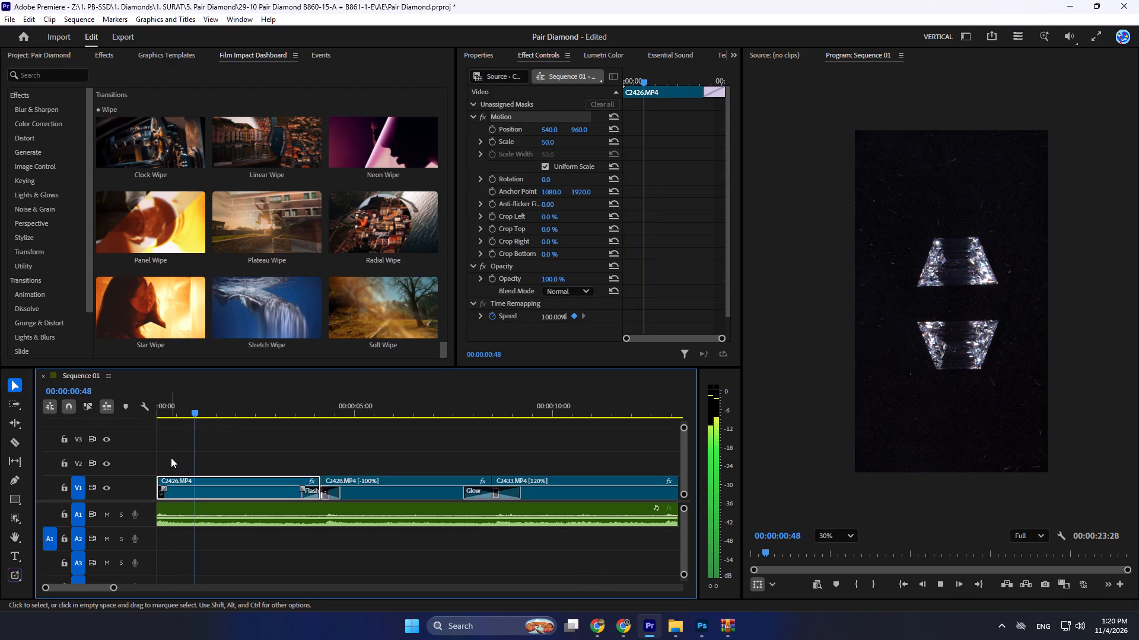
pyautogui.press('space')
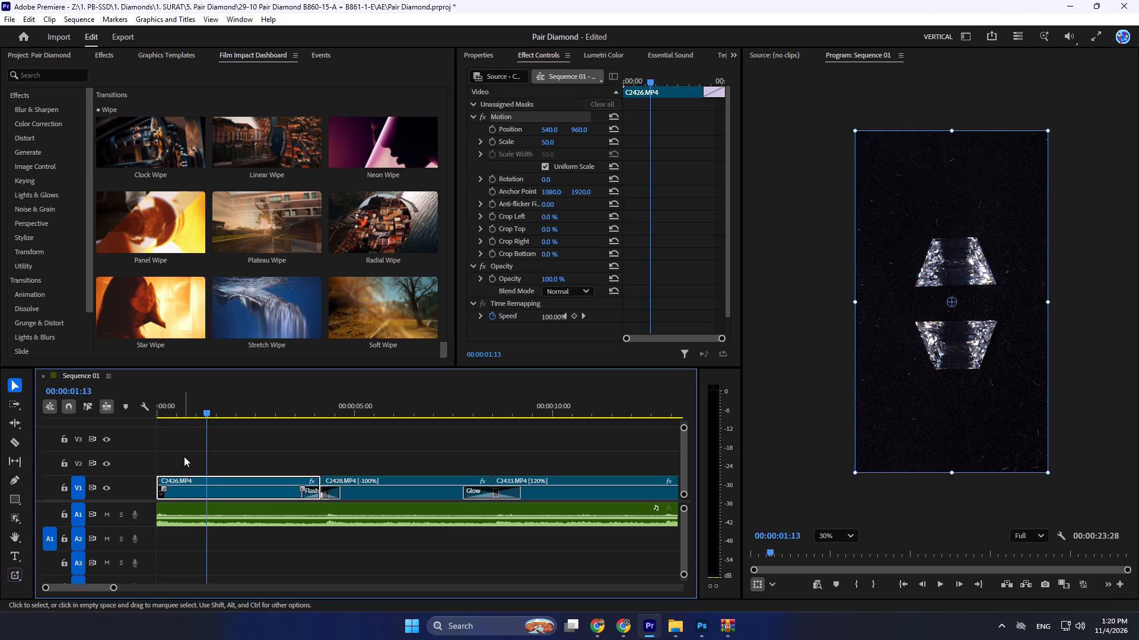
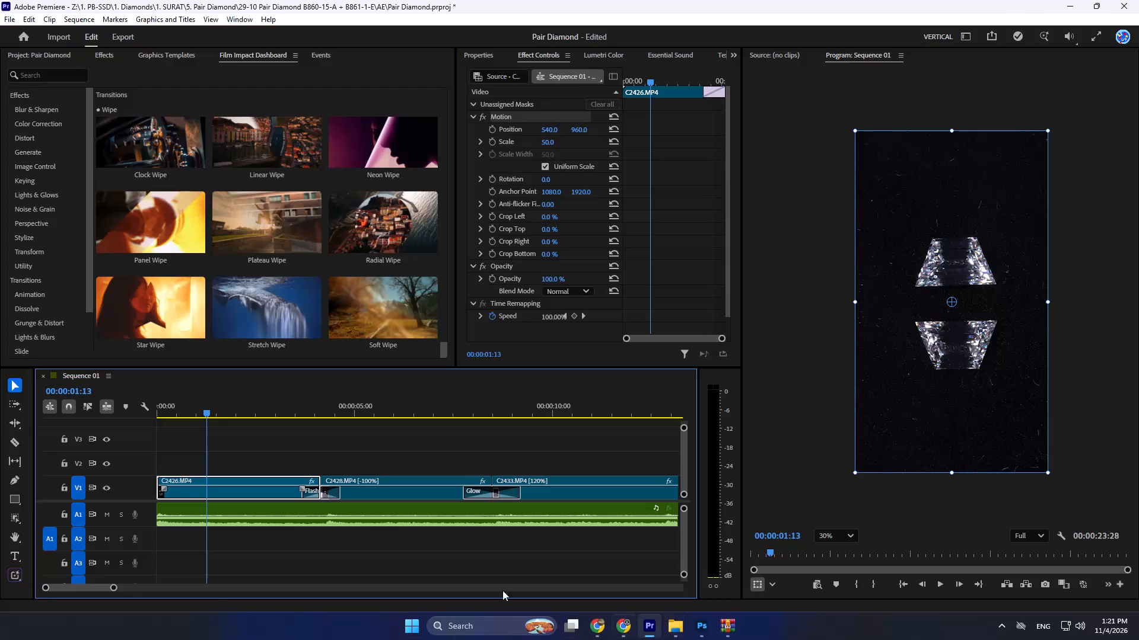
# Shift the C2426–C2428 and C2428–C2433 cuts on V1 slightly later to match the music, leaving no gap between clips.
pyautogui.click(285, 568)
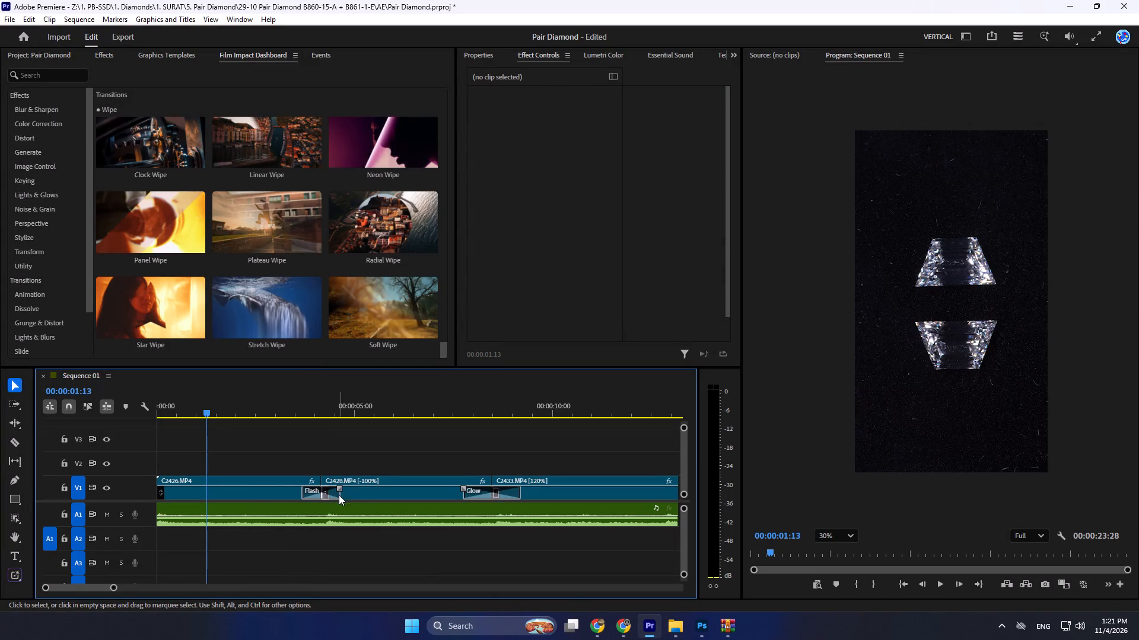
pyautogui.click(358, 493)
pyautogui.keyDown('alt'); pyautogui.scroll(5, 324, 485); pyautogui.keyUp('alt')
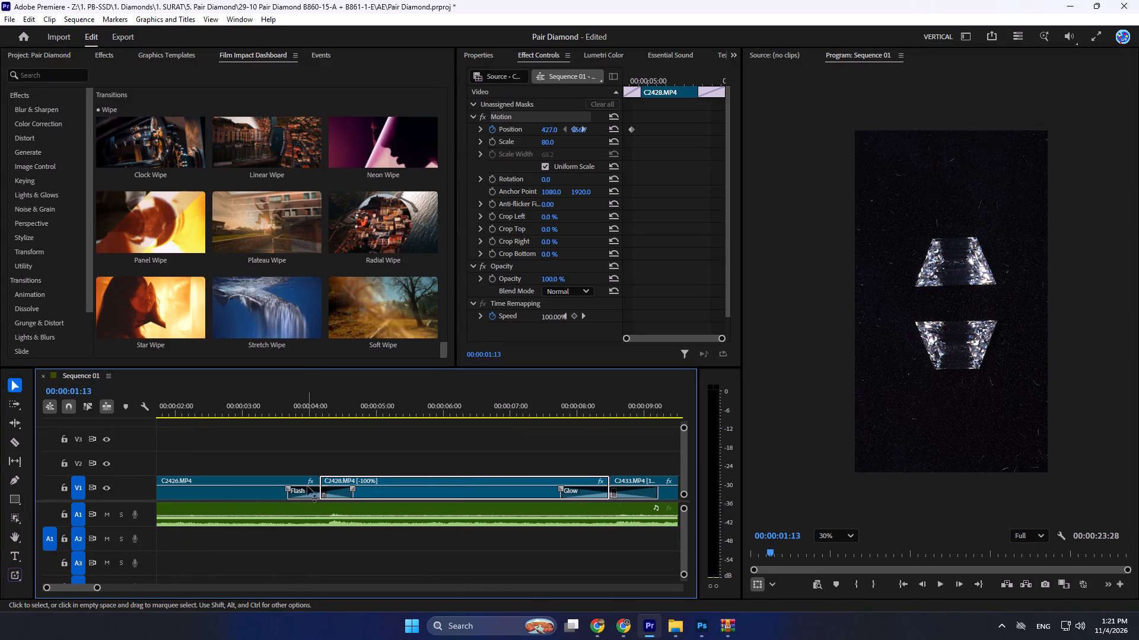
pyautogui.keyDown('alt'); pyautogui.scroll(-5, 309, 485); pyautogui.keyUp('alt')
pyautogui.press('space')
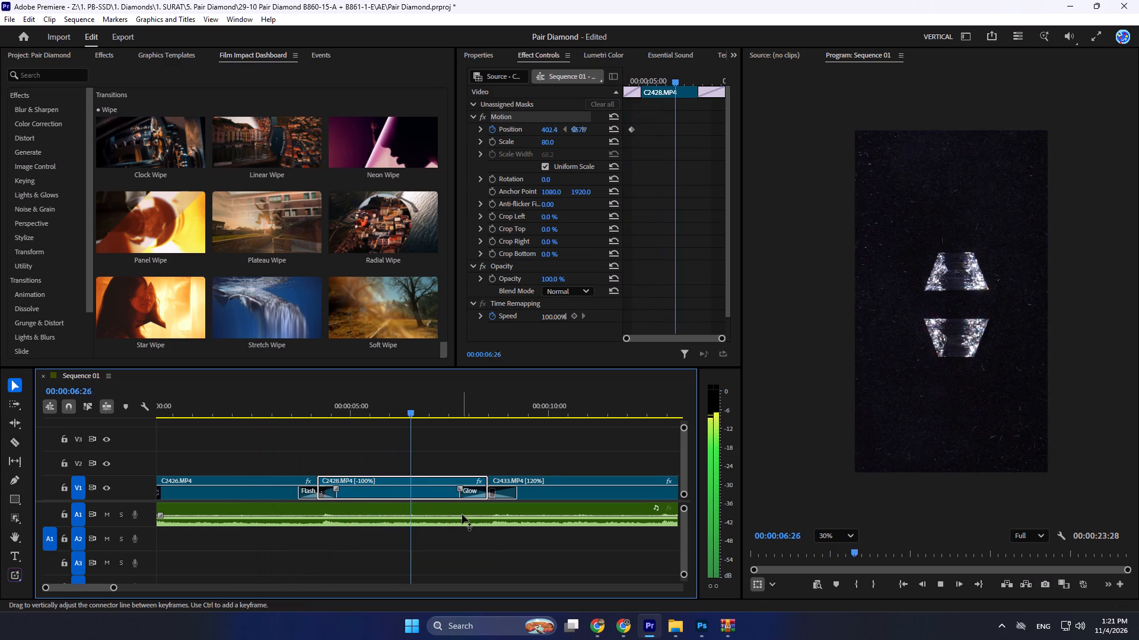
pyautogui.press('space')
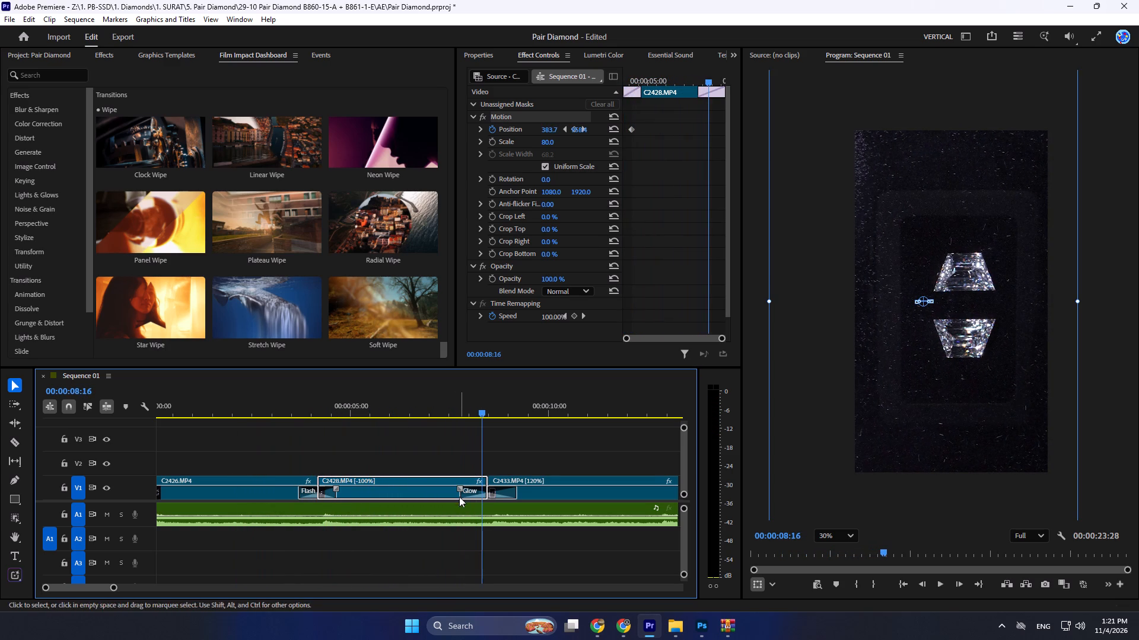
pyautogui.keyDown('alt'); pyautogui.scroll(5, 465, 480); pyautogui.keyUp('alt')
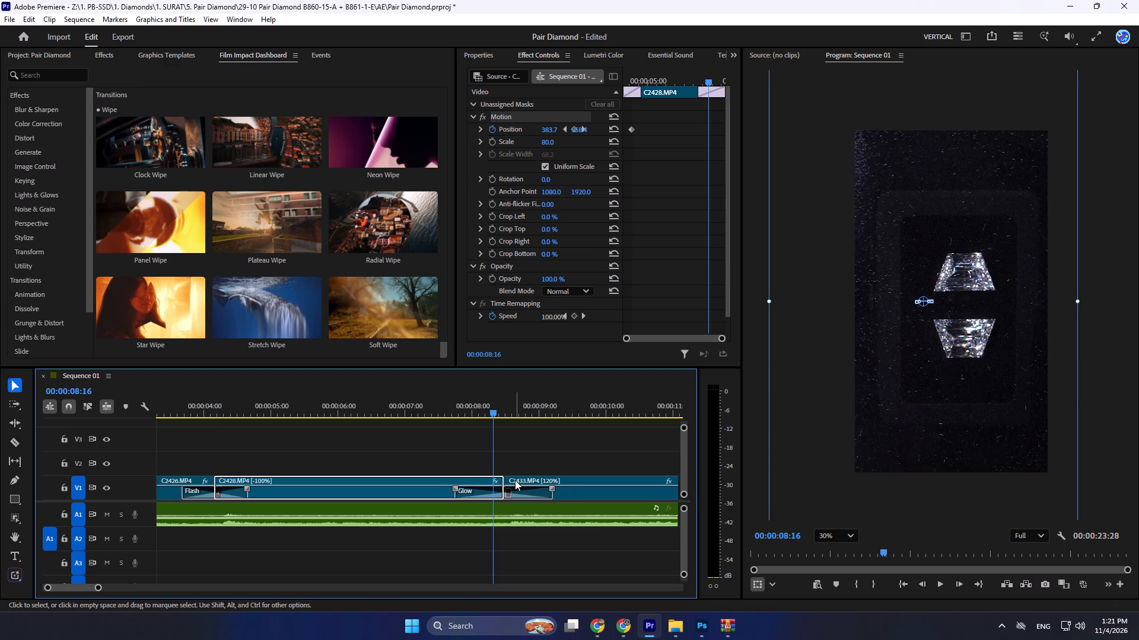
pyautogui.keyDown('alt'); pyautogui.scroll(3, 514, 480); pyautogui.keyUp('alt')
pyautogui.click(519, 481)
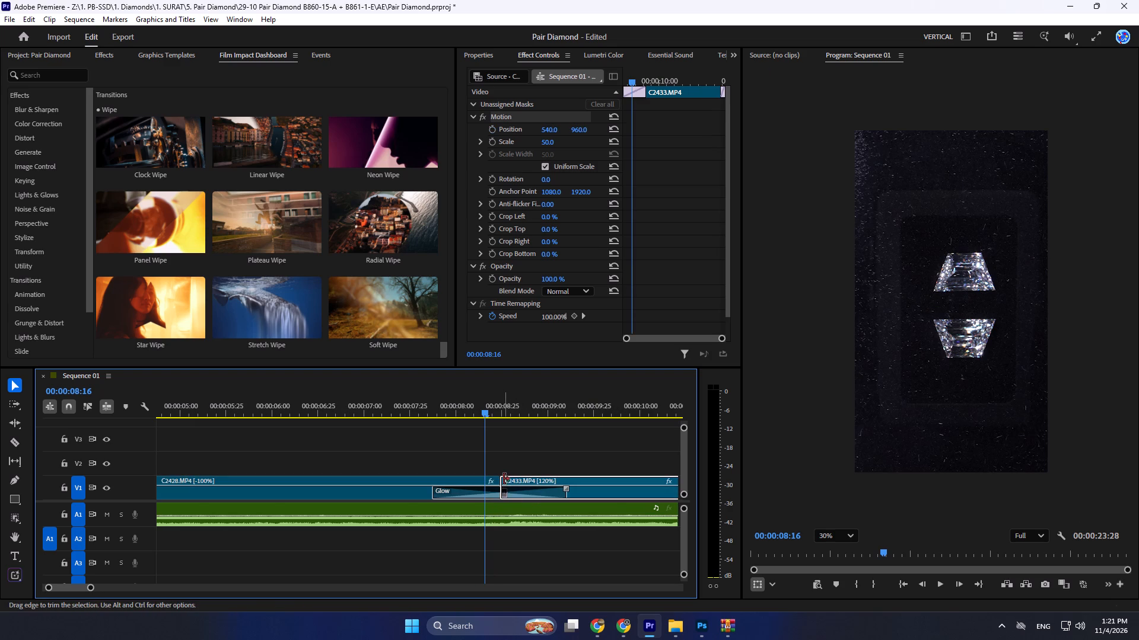
pyautogui.moveTo(504, 479); pyautogui.dragTo(514, 480)
pyautogui.moveTo(438, 481); pyautogui.dragTo(446, 481)
pyautogui.keyDown('alt'); pyautogui.scroll(-8, 571, 498); pyautogui.keyUp('alt')
pyautogui.keyDown('alt'); pyautogui.scroll(7, 326, 498); pyautogui.keyUp('alt')
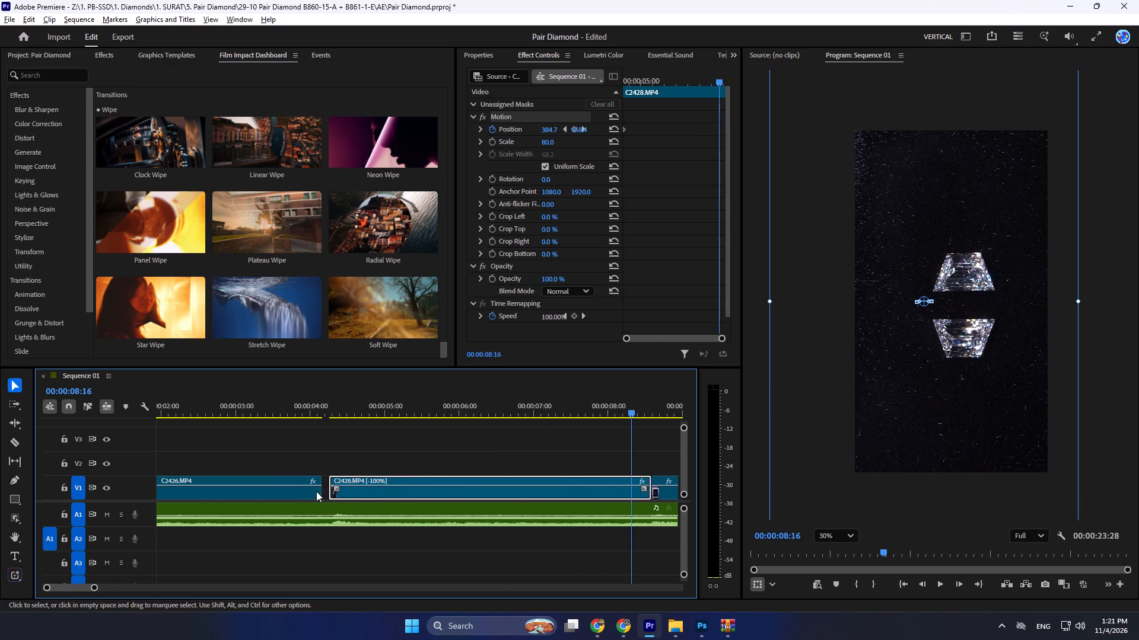
pyautogui.moveTo(319, 478); pyautogui.dragTo(329, 480)
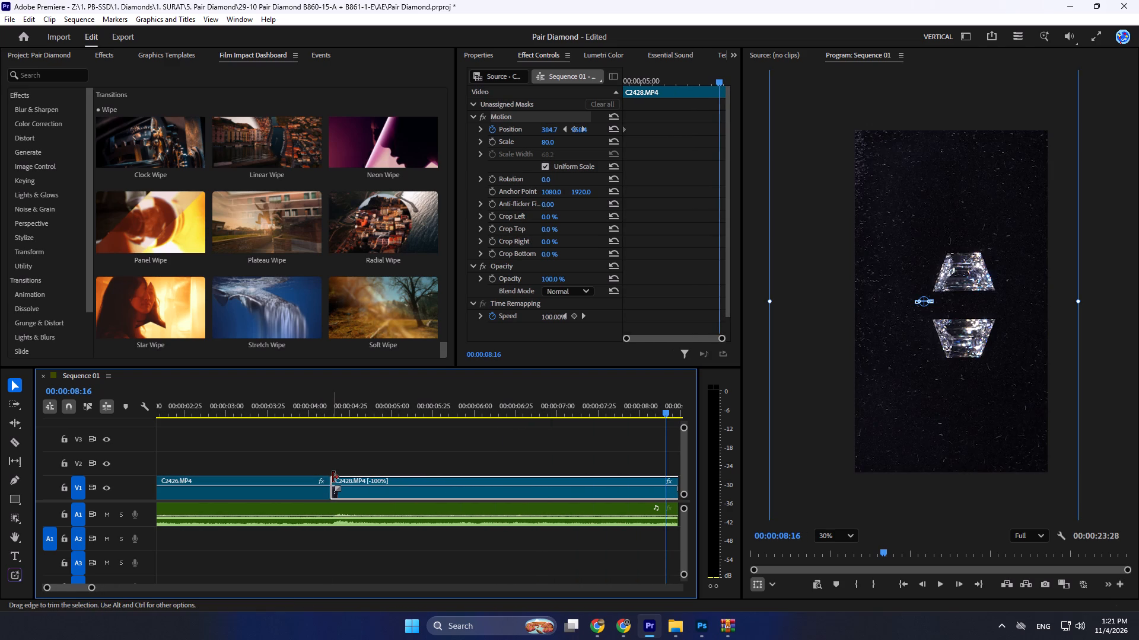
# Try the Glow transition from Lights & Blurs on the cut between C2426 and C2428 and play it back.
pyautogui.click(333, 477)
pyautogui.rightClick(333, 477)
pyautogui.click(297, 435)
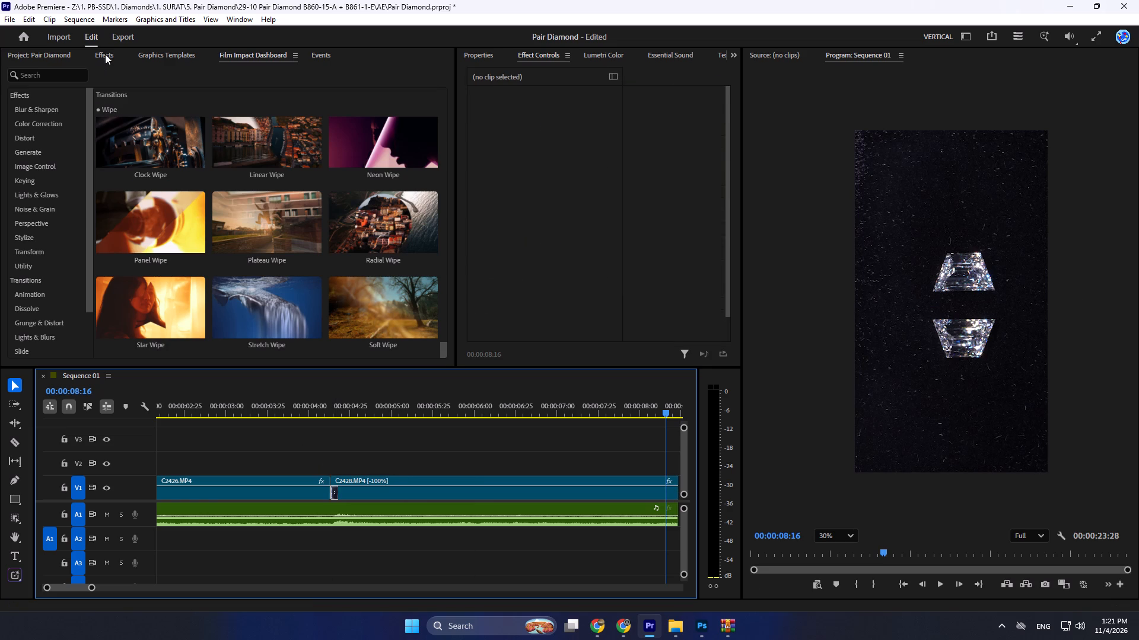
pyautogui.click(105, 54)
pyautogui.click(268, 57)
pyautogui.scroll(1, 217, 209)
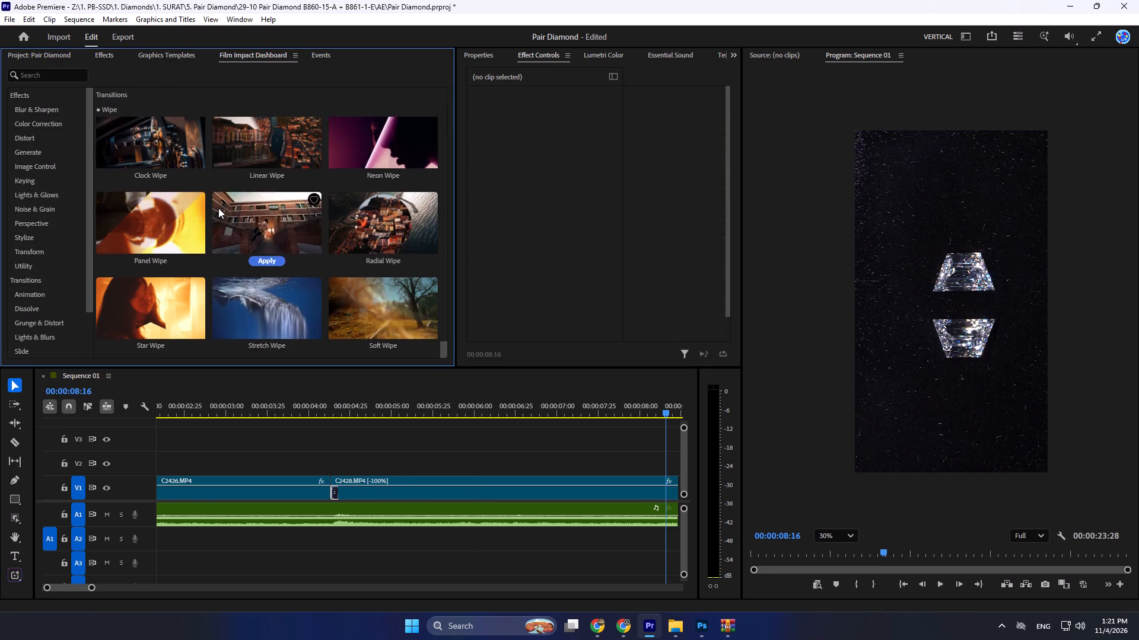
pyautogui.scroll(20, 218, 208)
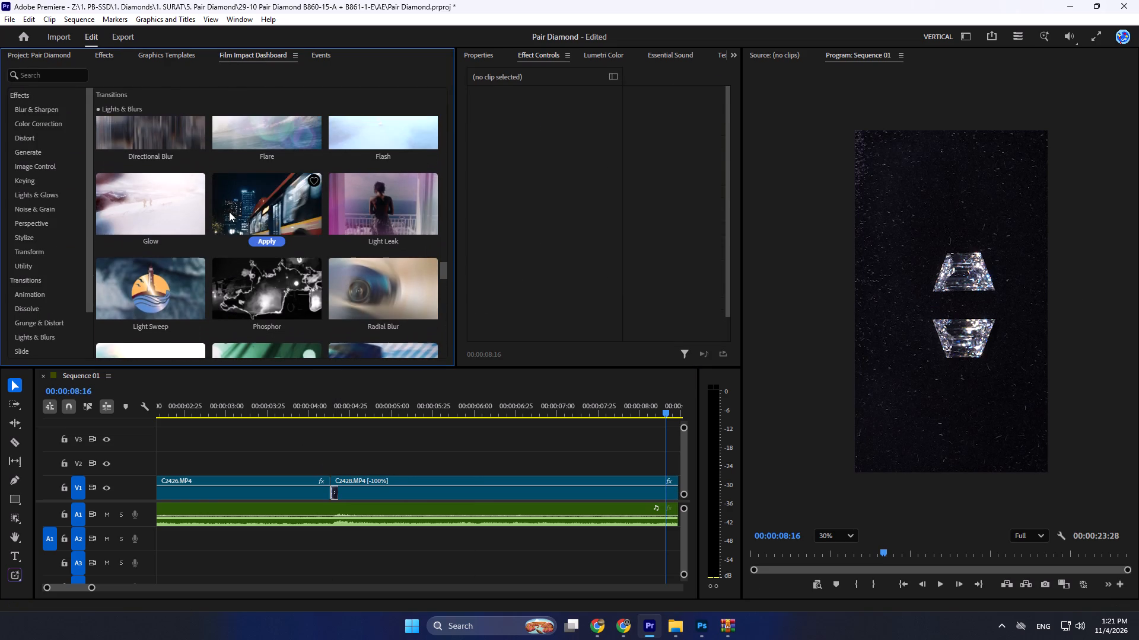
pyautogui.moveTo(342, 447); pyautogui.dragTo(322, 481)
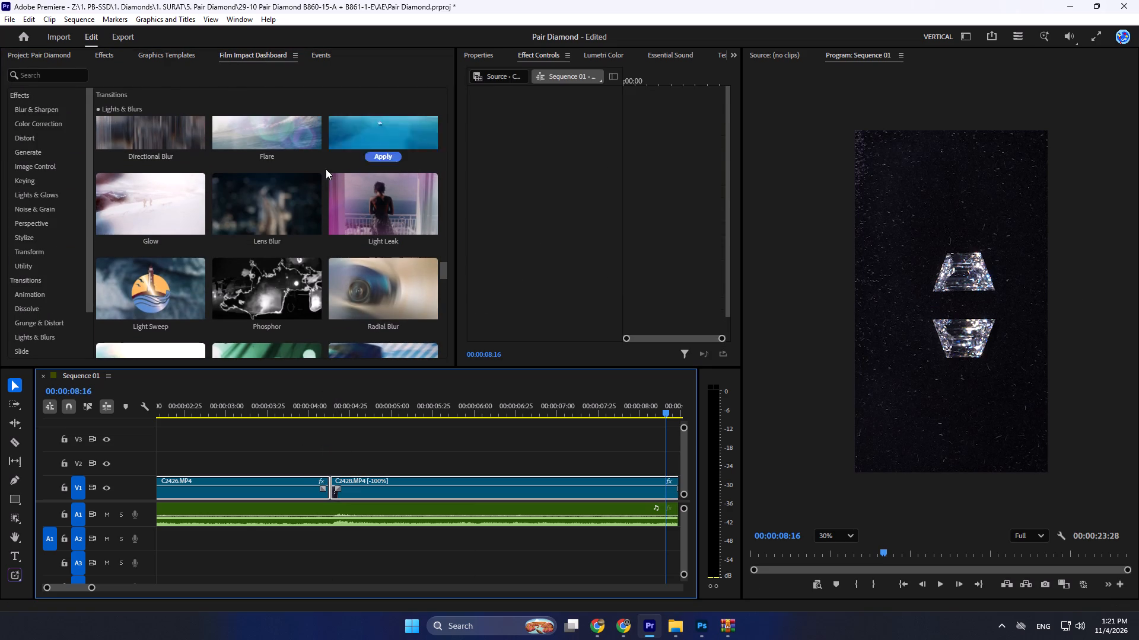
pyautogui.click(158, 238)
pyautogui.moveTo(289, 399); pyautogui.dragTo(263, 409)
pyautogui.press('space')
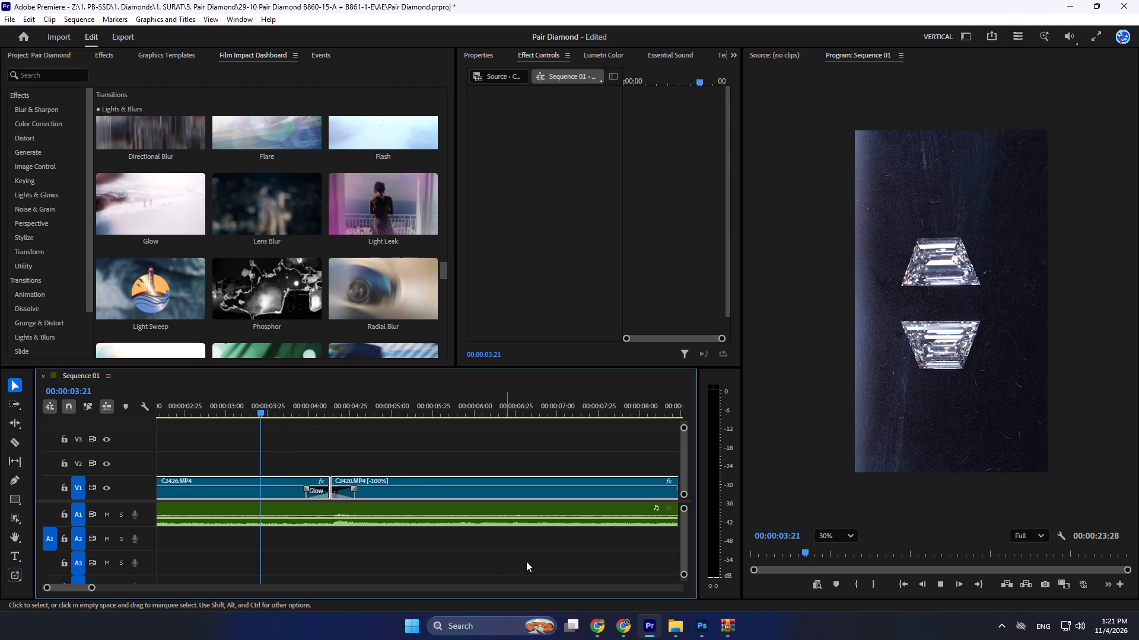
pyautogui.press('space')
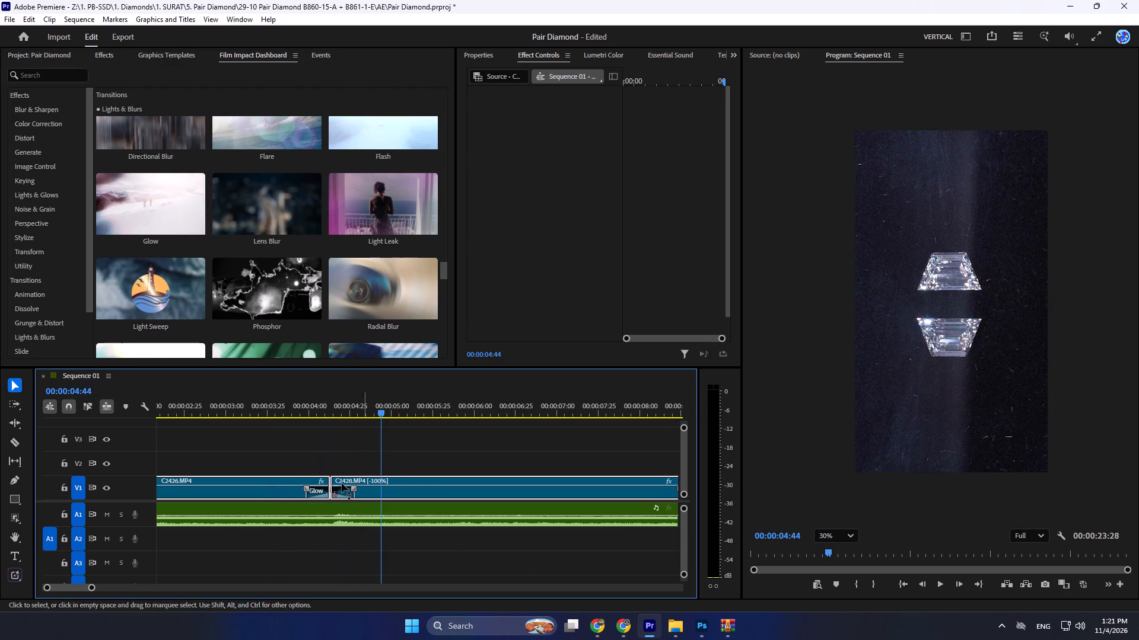
# Apply the Flash transition to the cut between C2426 and C2428 and play it back.
pyautogui.moveTo(343, 455); pyautogui.dragTo(312, 489)
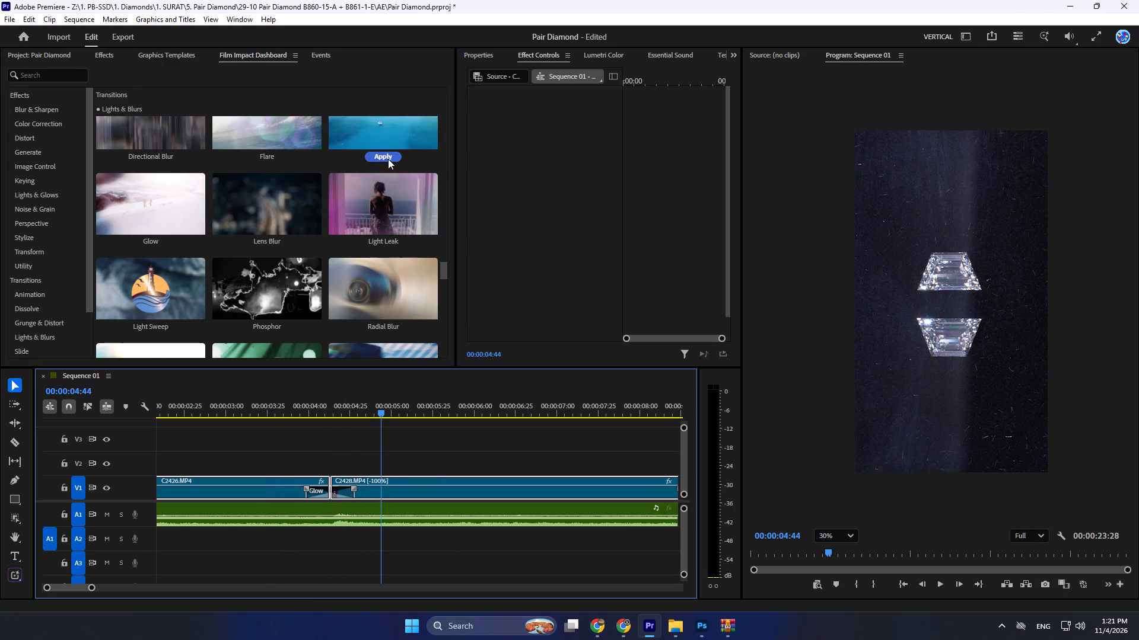
pyautogui.click(387, 158)
pyautogui.moveTo(383, 409); pyautogui.dragTo(286, 429)
pyautogui.press('space')
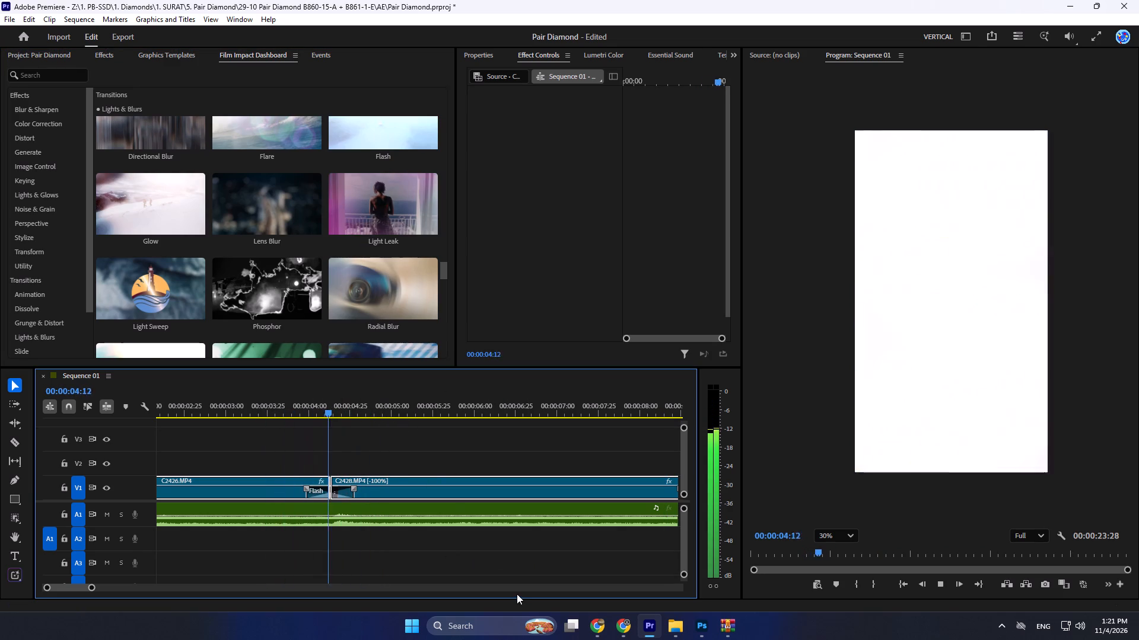
# Apply the Glow transition to the cut between C2428 and C2433 and set the playhead before it at 00:00:07:28.
pyautogui.keyDown('alt'); pyautogui.scroll(-5, 469, 567); pyautogui.keyUp('alt')
pyautogui.keyDown('alt'); pyautogui.scroll(5, 562, 529); pyautogui.keyUp('alt')
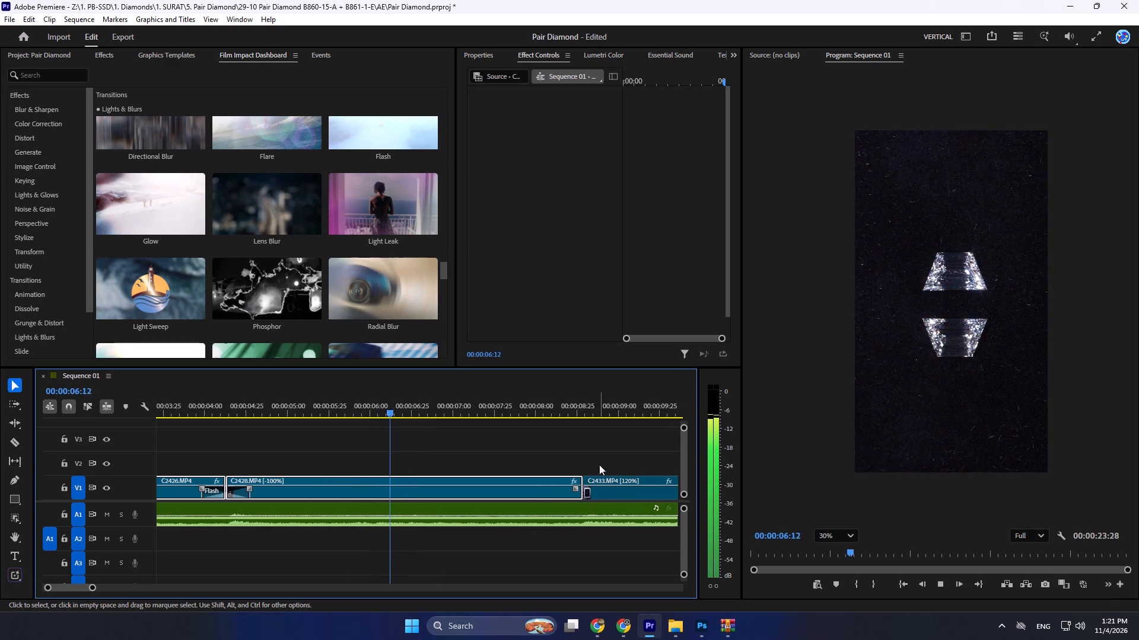
pyautogui.moveTo(600, 460); pyautogui.dragTo(575, 480)
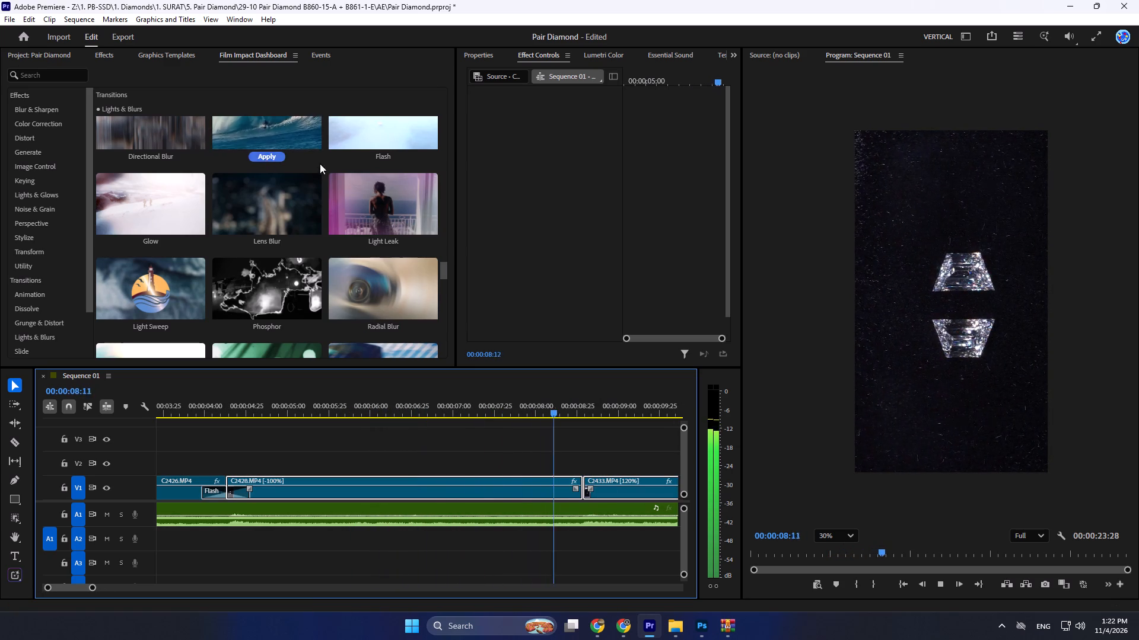
pyautogui.click(154, 237)
pyautogui.moveTo(559, 409); pyautogui.dragTo(300, 414)
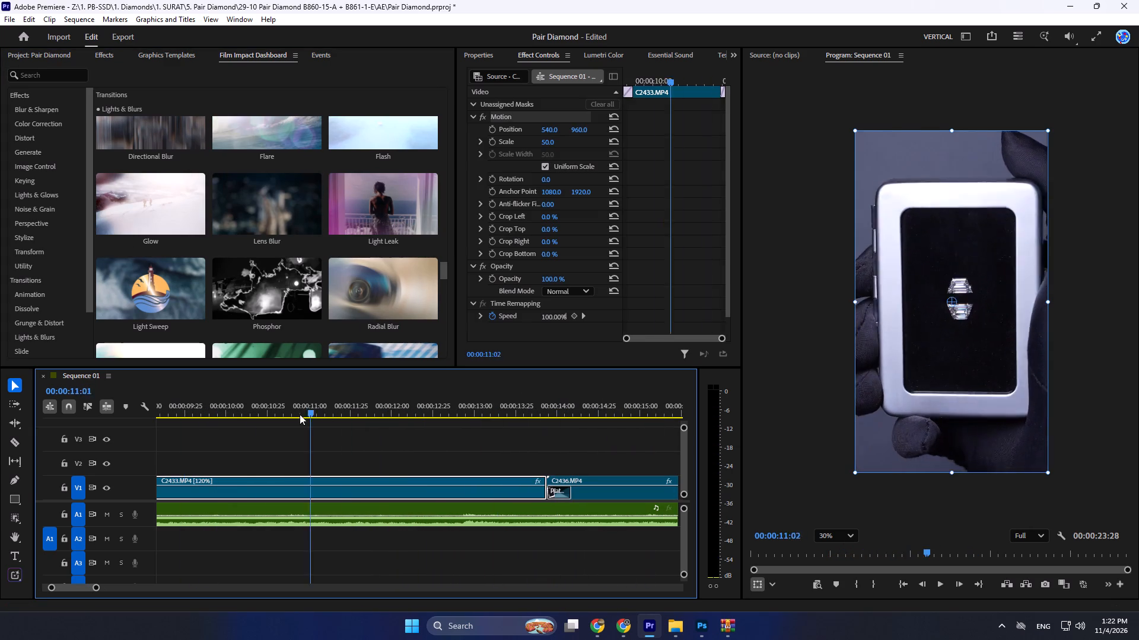
pyautogui.moveTo(300, 414); pyautogui.dragTo(250, 416)
pyautogui.press('space')
pyautogui.keyDown('alt'); pyautogui.scroll(-5, 549, 488); pyautogui.keyUp('alt')
pyautogui.moveTo(266, 395); pyautogui.dragTo(240, 408)
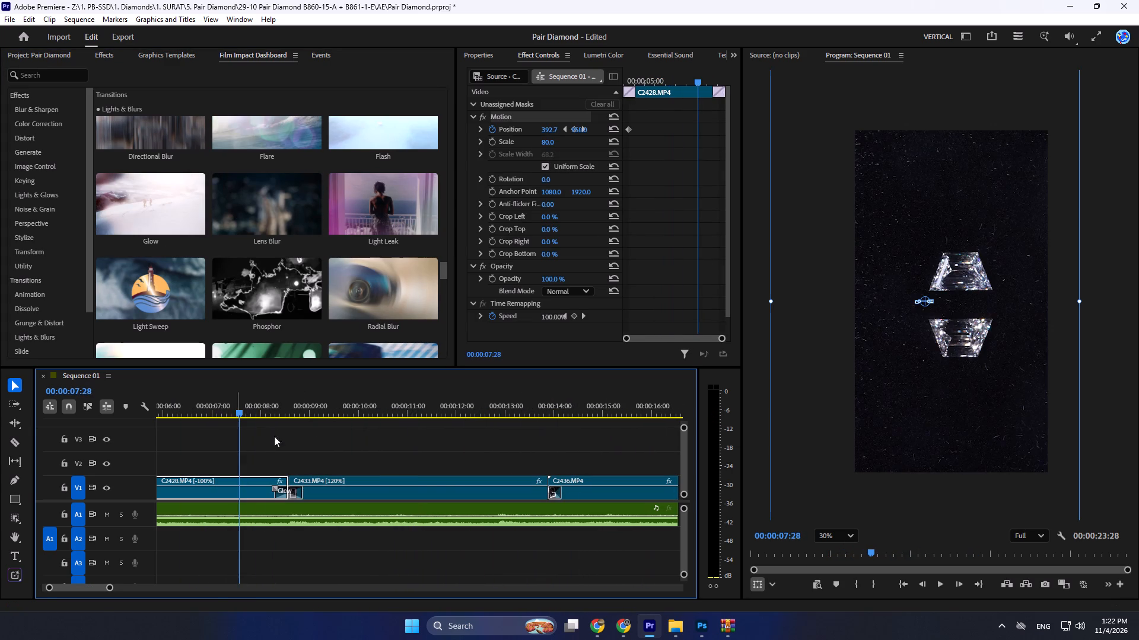
# Play the sequence through the Glow transition and into C2436 to check the cuts against the music.
pyautogui.press('space')
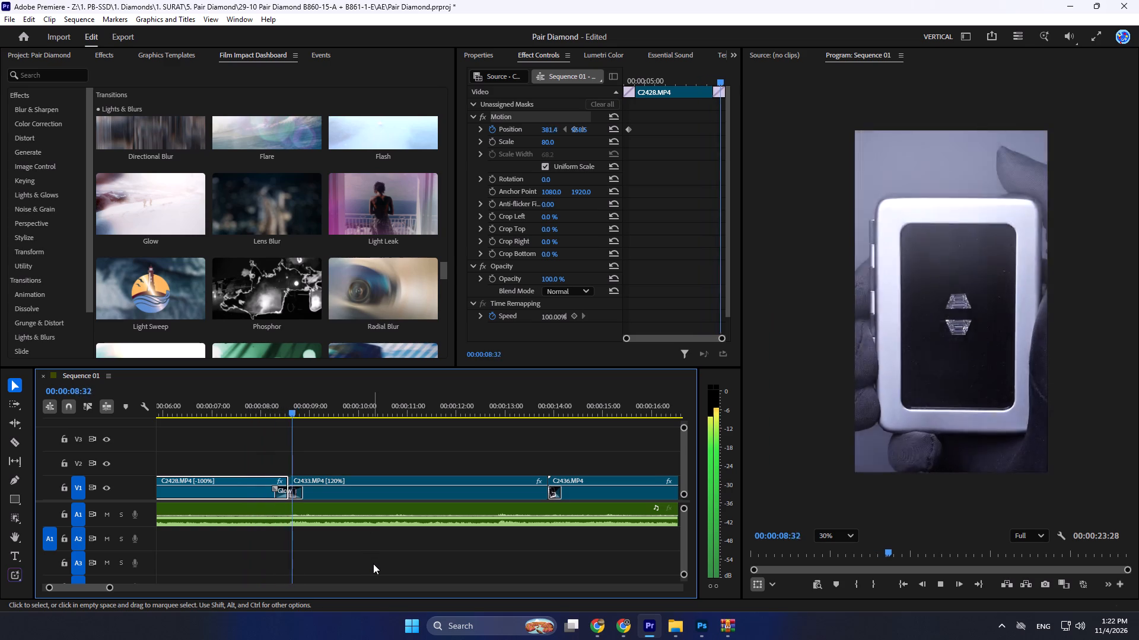
pyautogui.keyDown('alt'); pyautogui.scroll(-5, 376, 559); pyautogui.keyUp('alt')
pyautogui.keyDown('alt'); pyautogui.scroll(2, 487, 530); pyautogui.keyUp('alt')
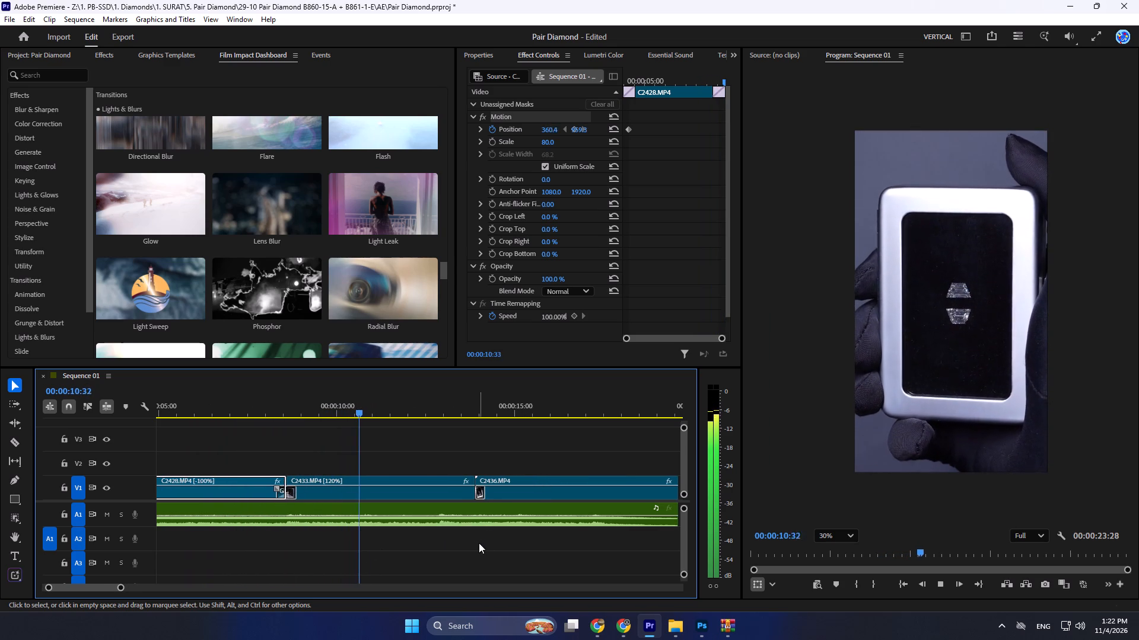
pyautogui.keyDown('alt'); pyautogui.scroll(-4, 360, 521); pyautogui.keyUp('alt')
pyautogui.keyDown('alt'); pyautogui.scroll(1, 379, 511); pyautogui.keyUp('alt')
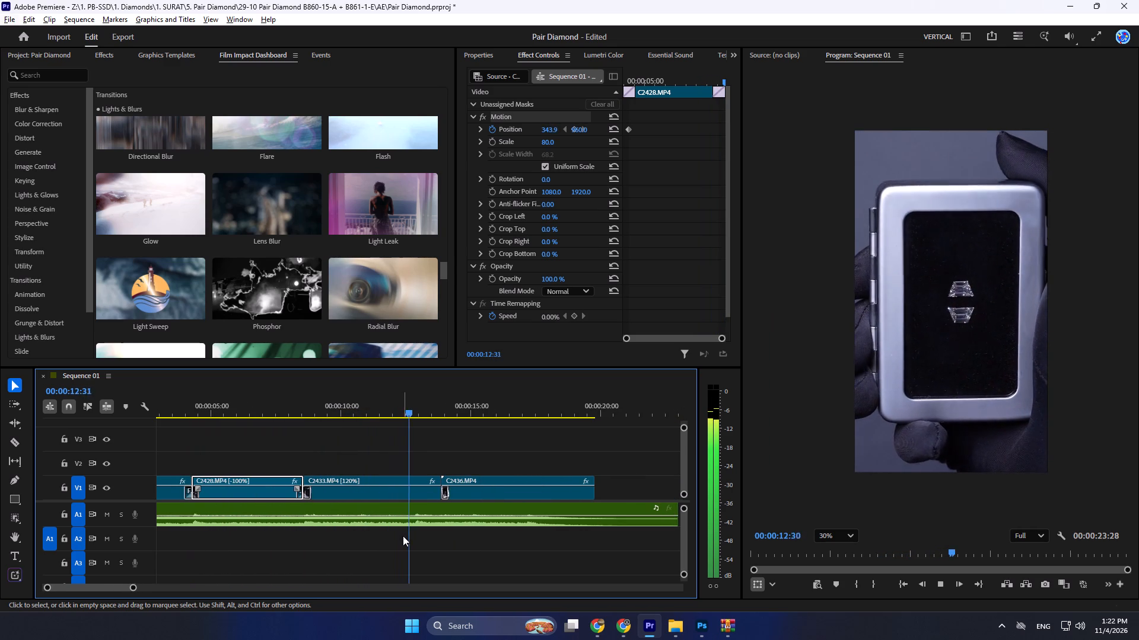
pyautogui.press('space')
pyautogui.keyDown('alt'); pyautogui.scroll(-4, 412, 520); pyautogui.keyUp('alt')
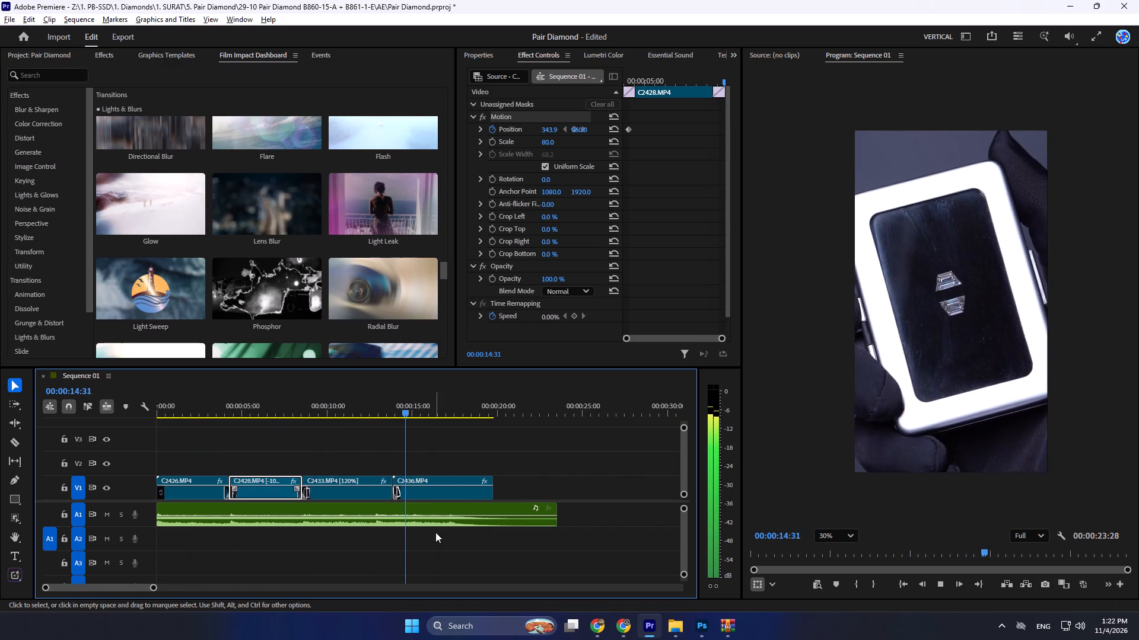
pyautogui.keyDown('alt'); pyautogui.scroll(1, 452, 521); pyautogui.keyUp('alt')
pyautogui.press('space')
# Import silenceart_epic-cinematic_main from the AE folder into the Premiere project.
pyautogui.click(301, 519)
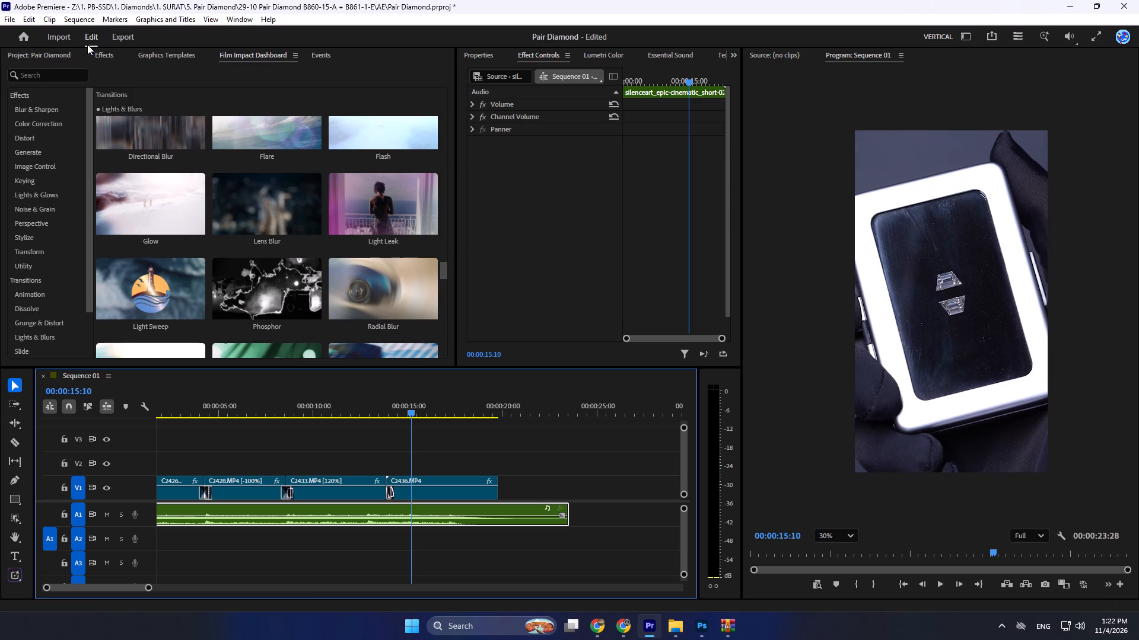
pyautogui.click(94, 52)
pyautogui.click(47, 53)
pyautogui.click(249, 233)
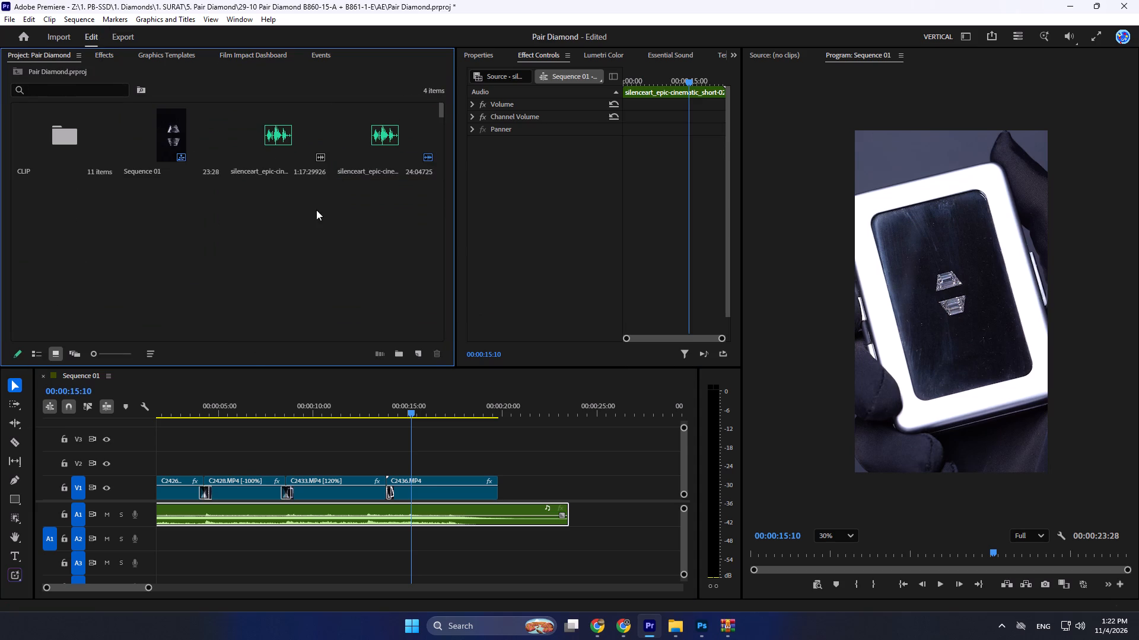
pyautogui.click(316, 210)
pyautogui.hotkey('alt', 'Tab')
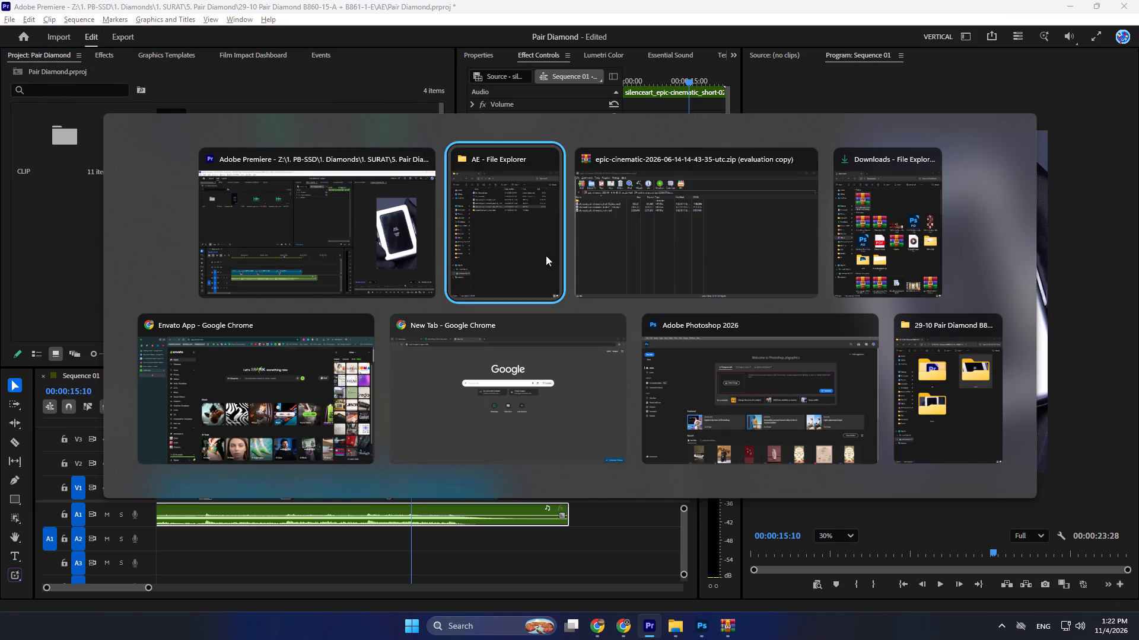
pyautogui.keyDown('alt'); pyautogui.click(514, 234); pyautogui.keyUp('alt')
pyautogui.click(421, 265)
pyautogui.click(345, 151)
pyautogui.click(329, 142)
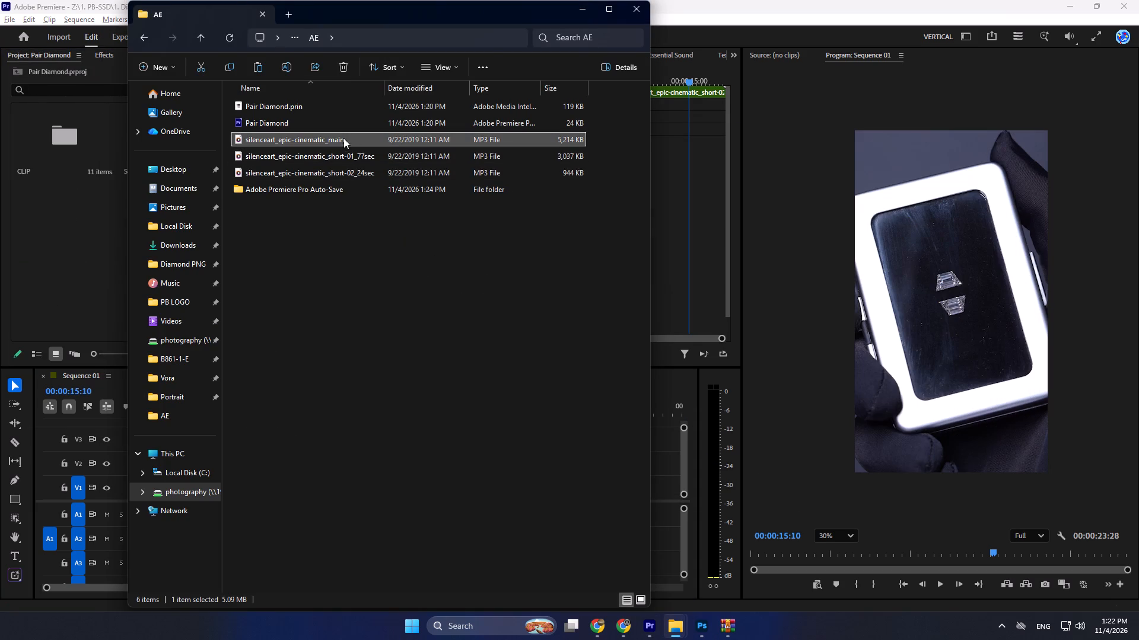
pyautogui.moveTo(343, 138); pyautogui.dragTo(219, 200)
pyautogui.hotkey('alt', 'Tab')
# Place silenceart_epic-cinematic_main on audio track A2 at the start of Sequence 01.
pyautogui.moveTo(72, 207); pyautogui.dragTo(308, 539)
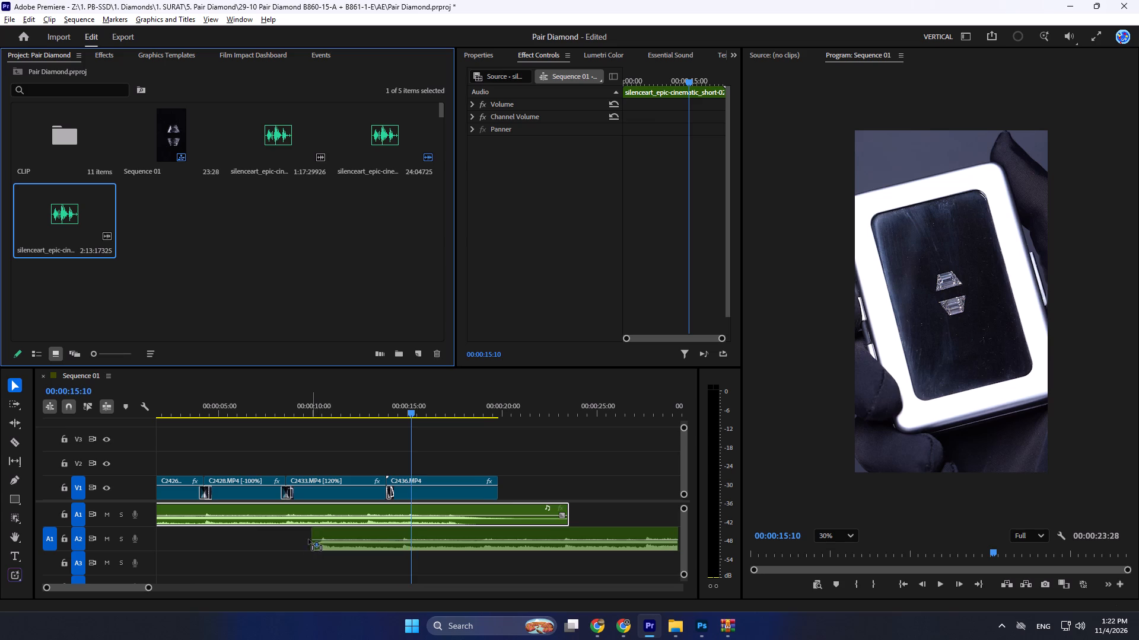
pyautogui.moveTo(308, 539); pyautogui.dragTo(306, 536)
pyautogui.keyDown('alt'); pyautogui.scroll(-5, 446, 549); pyautogui.keyUp('alt')
pyautogui.moveTo(455, 537); pyautogui.dragTo(316, 535)
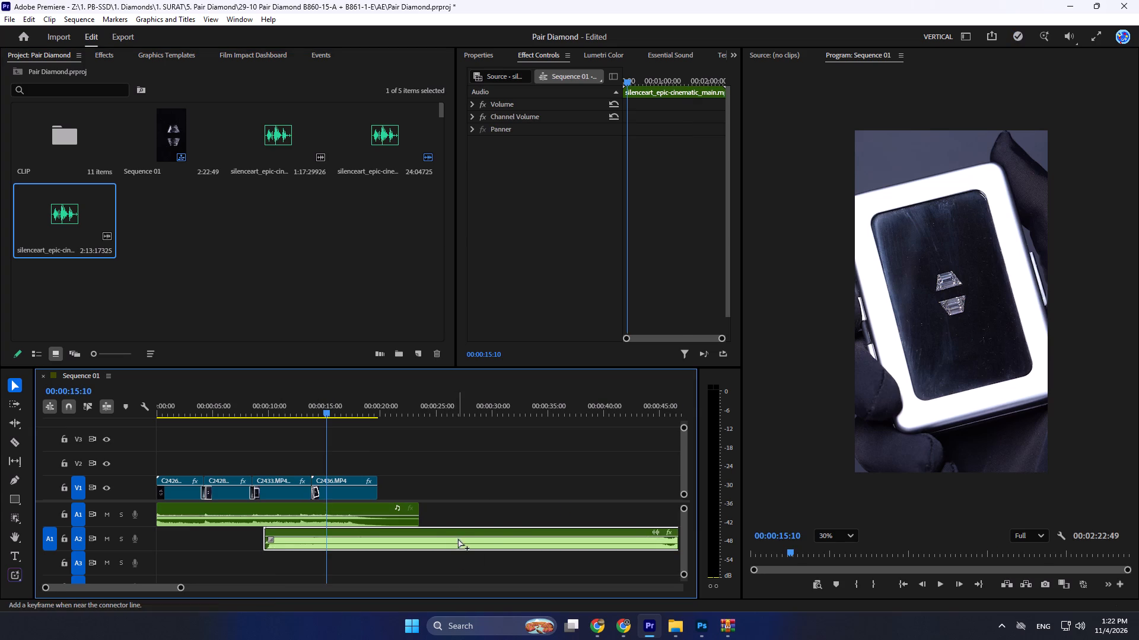
pyautogui.hotkey('ctrl', 'z')
pyautogui.moveTo(446, 532); pyautogui.dragTo(259, 529)
# Replace the 24-second music on A1 by deleting it and moving silenceart_epic-cinematic_main up from A2.
pyautogui.click(262, 515)
pyautogui.press('Delete')
pyautogui.moveTo(266, 532); pyautogui.dragTo(266, 531)
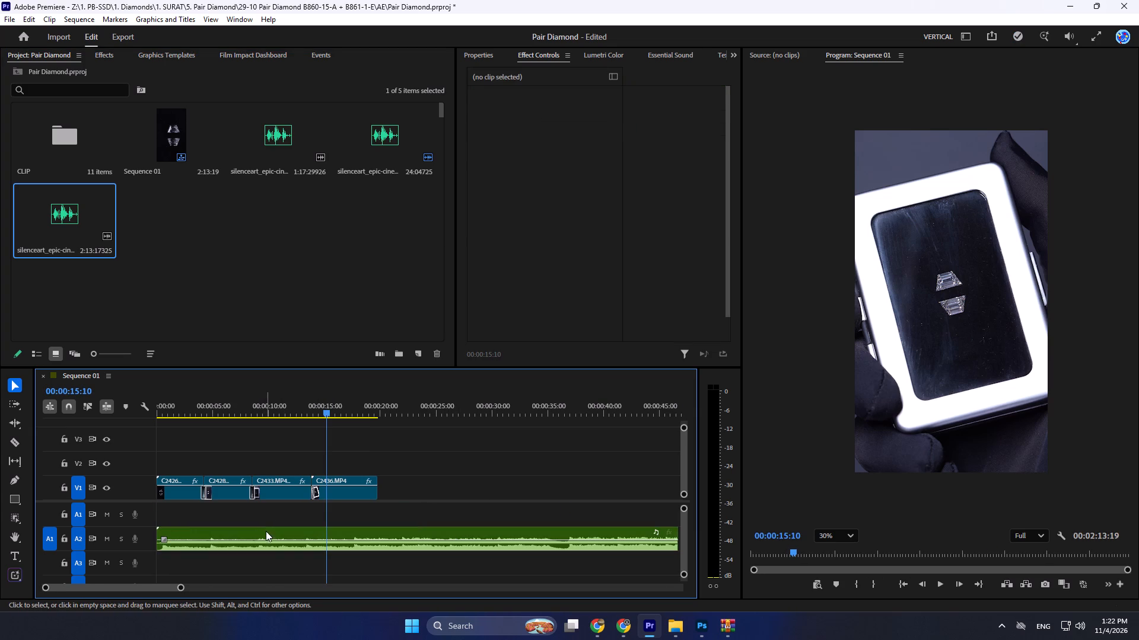
pyautogui.moveTo(266, 531); pyautogui.dragTo(265, 513)
# Split the A1 music at 00:00:00:24, delete the opening piece and move the remainder to the sequence start.
pyautogui.keyDown('alt'); pyautogui.scroll(5, 238, 497); pyautogui.keyUp('alt')
pyautogui.keyDown('alt'); pyautogui.scroll(5, 364, 494); pyautogui.keyUp('alt')
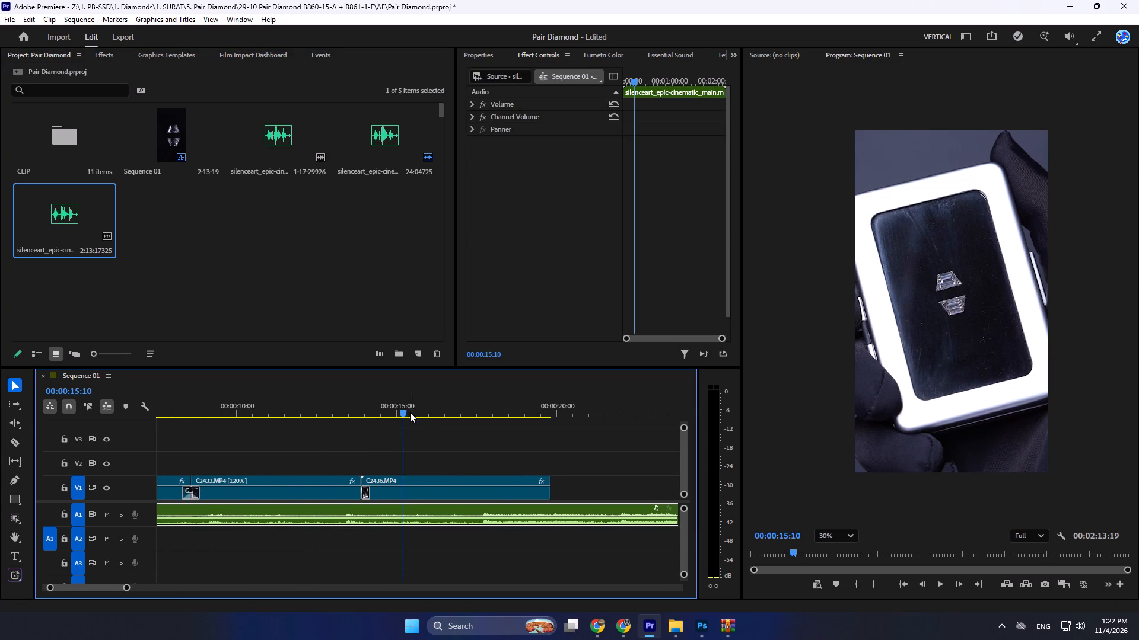
pyautogui.moveTo(405, 407); pyautogui.dragTo(175, 462)
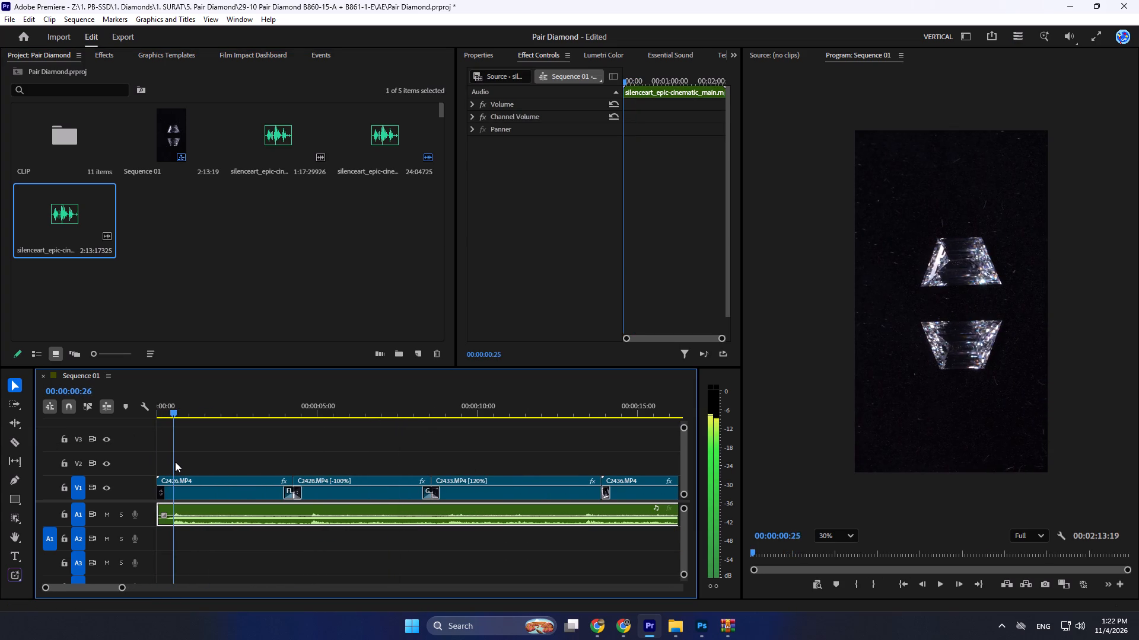
pyautogui.moveTo(175, 462); pyautogui.dragTo(174, 462)
pyautogui.press('c')
pyautogui.click(171, 519)
pyautogui.press('v')
pyautogui.click(162, 521)
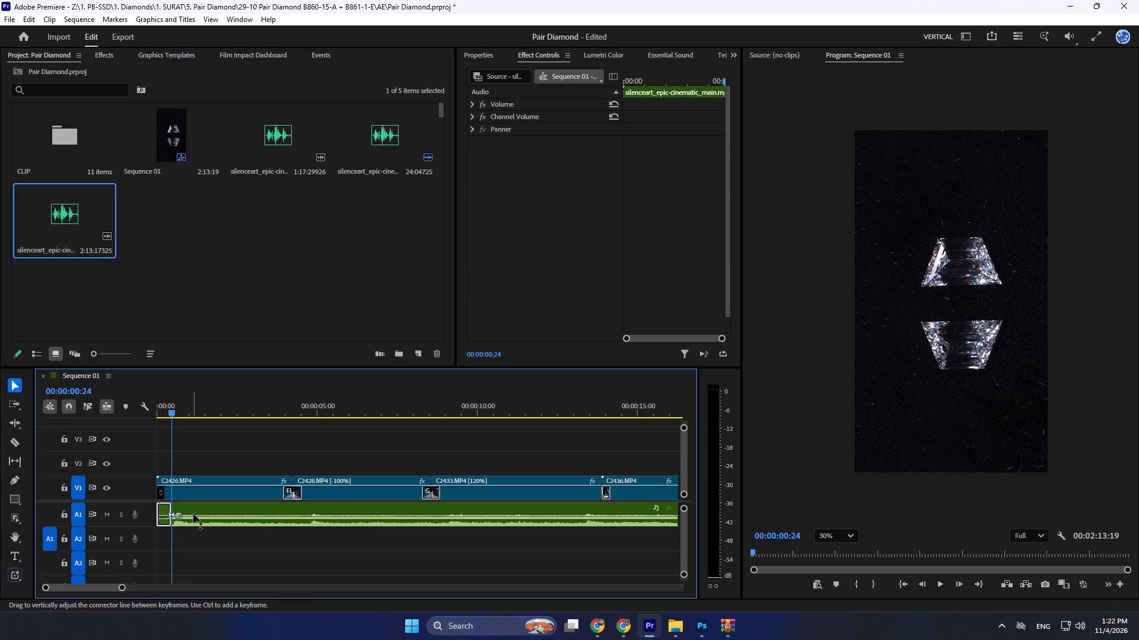
pyautogui.press('Delete')
pyautogui.moveTo(192, 509); pyautogui.dragTo(160, 507)
pyautogui.keyDown('alt'); pyautogui.scroll(5, 178, 519); pyautogui.keyUp('alt')
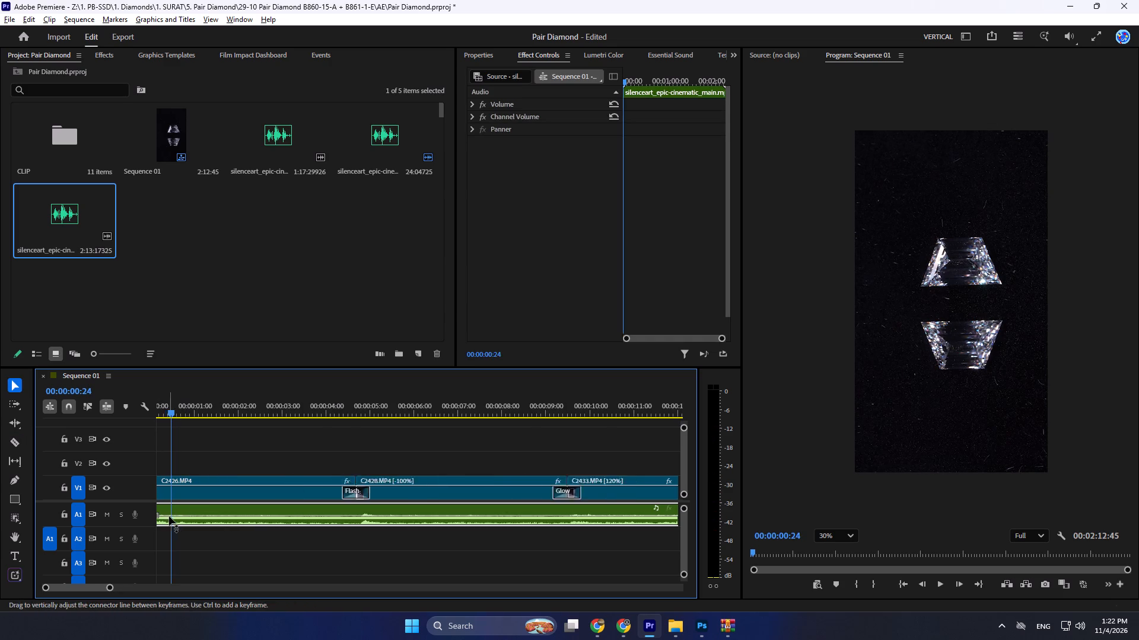
# Split the A1 music about 8 frames in, delete the opening sliver and move the remainder to the sequence start.
pyautogui.keyDown('alt'); pyautogui.scroll(1, 169, 516); pyautogui.keyUp('alt')
pyautogui.moveTo(78, 590); pyautogui.dragTo(0, 589)
pyautogui.press('c')
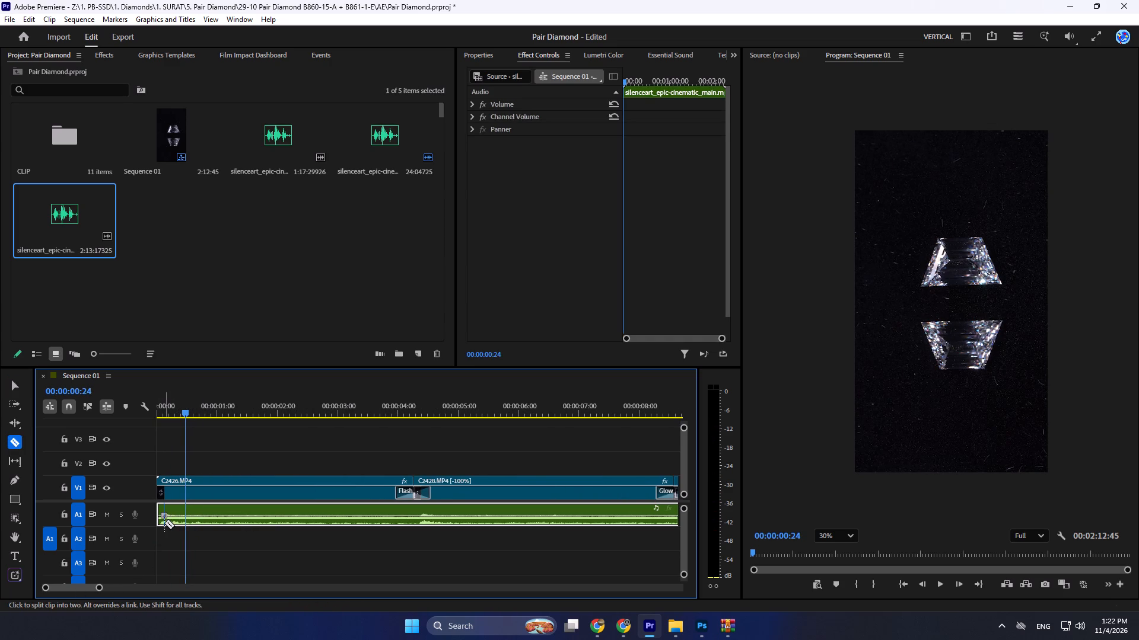
pyautogui.click(167, 521)
pyautogui.press('v')
pyautogui.click(160, 521)
pyautogui.press('Delete')
pyautogui.moveTo(187, 511); pyautogui.dragTo(149, 510)
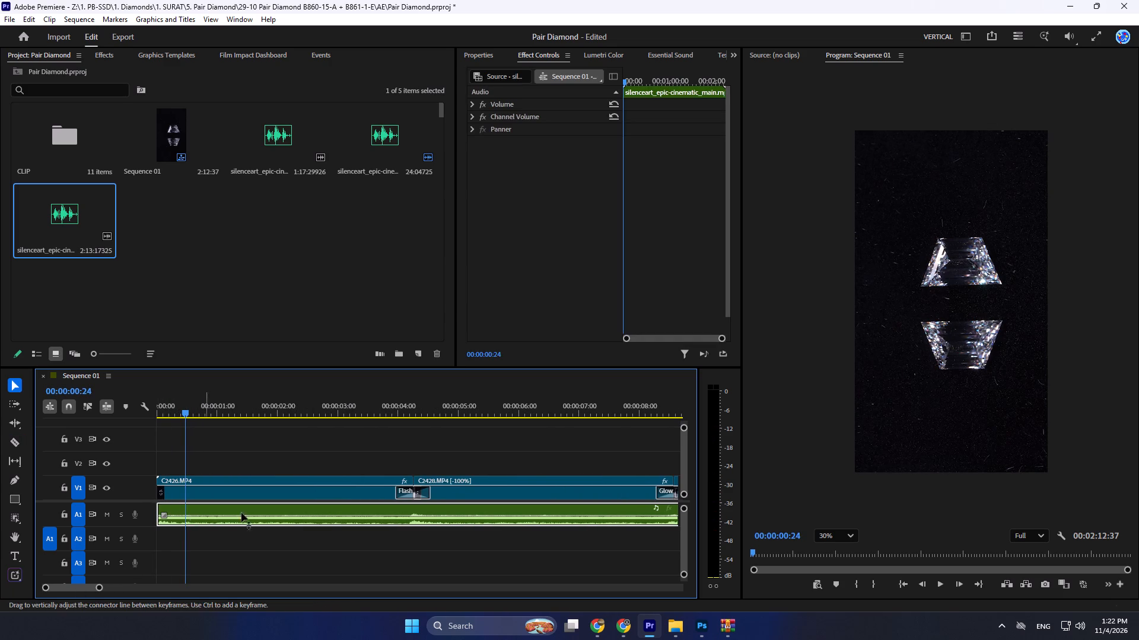
# Play the sequence to about 00:00:11:01 and compare the clip cuts and transitions with the beats of the A1 music.
pyautogui.press('space')
pyautogui.keyDown('alt'); pyautogui.scroll(-5, 479, 561); pyautogui.keyUp('alt')
pyautogui.keyDown('alt'); pyautogui.scroll(4, 450, 520); pyautogui.keyUp('alt')
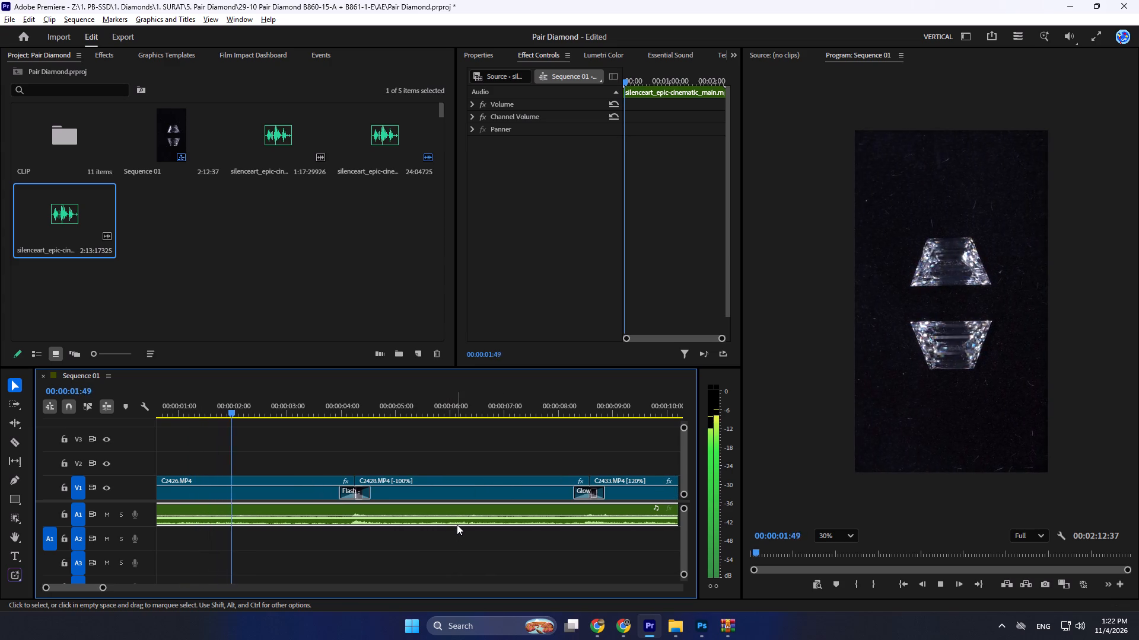
pyautogui.keyDown('alt'); pyautogui.scroll(-3, 411, 537); pyautogui.keyUp('alt')
pyautogui.keyDown('alt'); pyautogui.scroll(1, 484, 537); pyautogui.keyUp('alt')
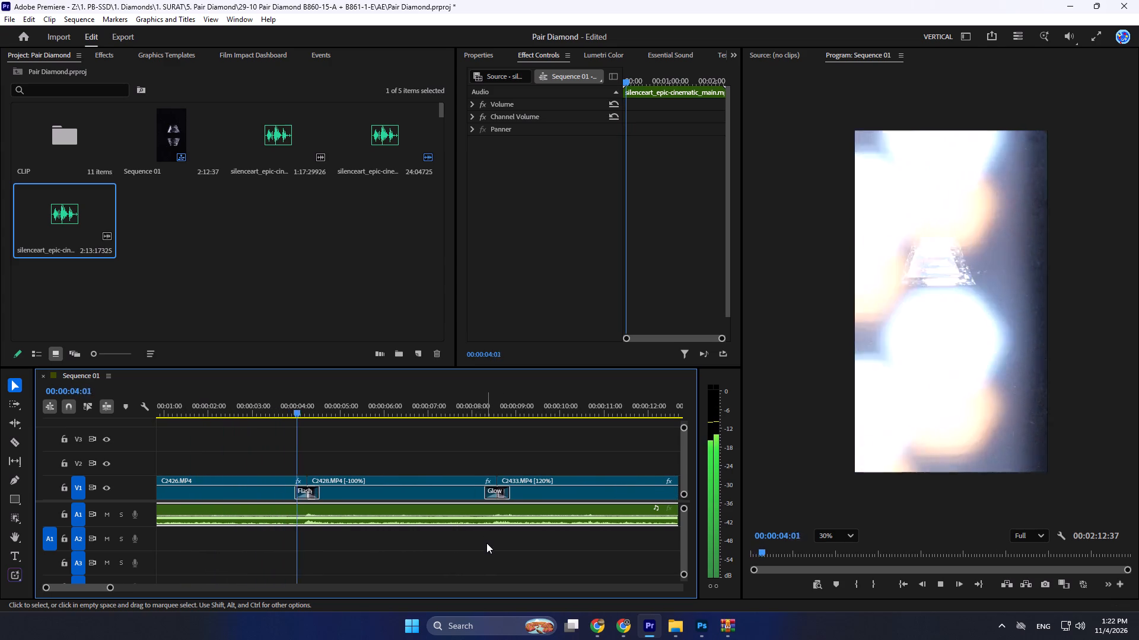
pyautogui.keyDown('alt'); pyautogui.scroll(-3, 446, 547); pyautogui.keyUp('alt')
pyautogui.keyDown('alt'); pyautogui.scroll(3, 491, 550); pyautogui.keyUp('alt')
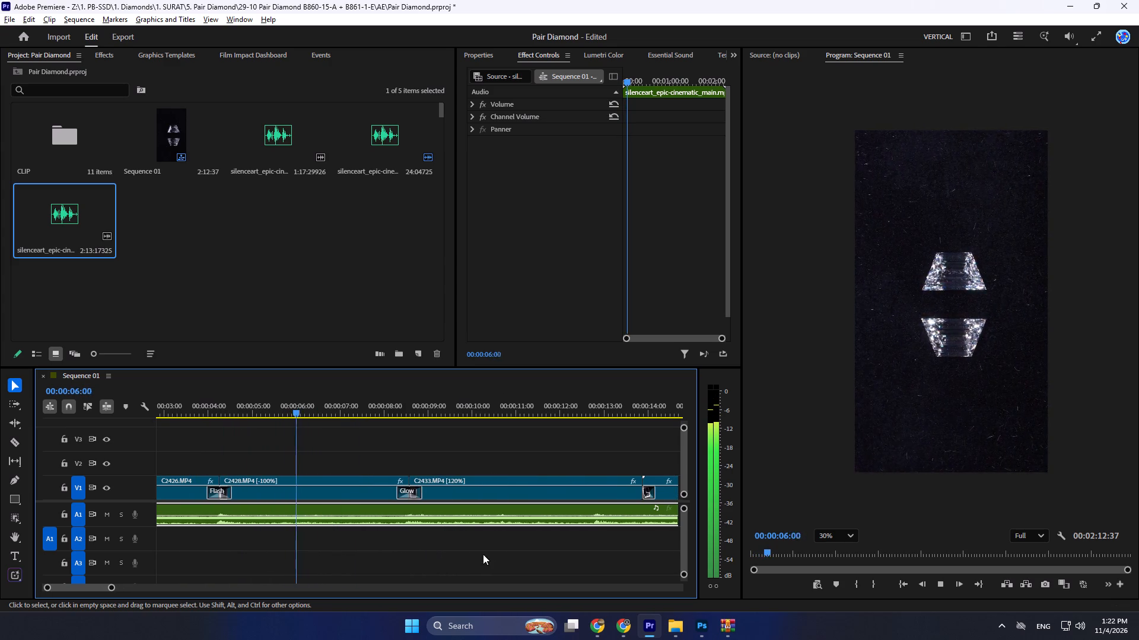
pyautogui.keyDown('alt'); pyautogui.scroll(1, 441, 547); pyautogui.keyUp('alt')
pyautogui.keyDown('alt'); pyautogui.scroll(-4, 389, 545); pyautogui.keyUp('alt')
pyautogui.keyDown('alt'); pyautogui.scroll(-2, 494, 535); pyautogui.keyUp('alt')
pyautogui.keyDown('alt'); pyautogui.scroll(1, 541, 516); pyautogui.keyUp('alt')
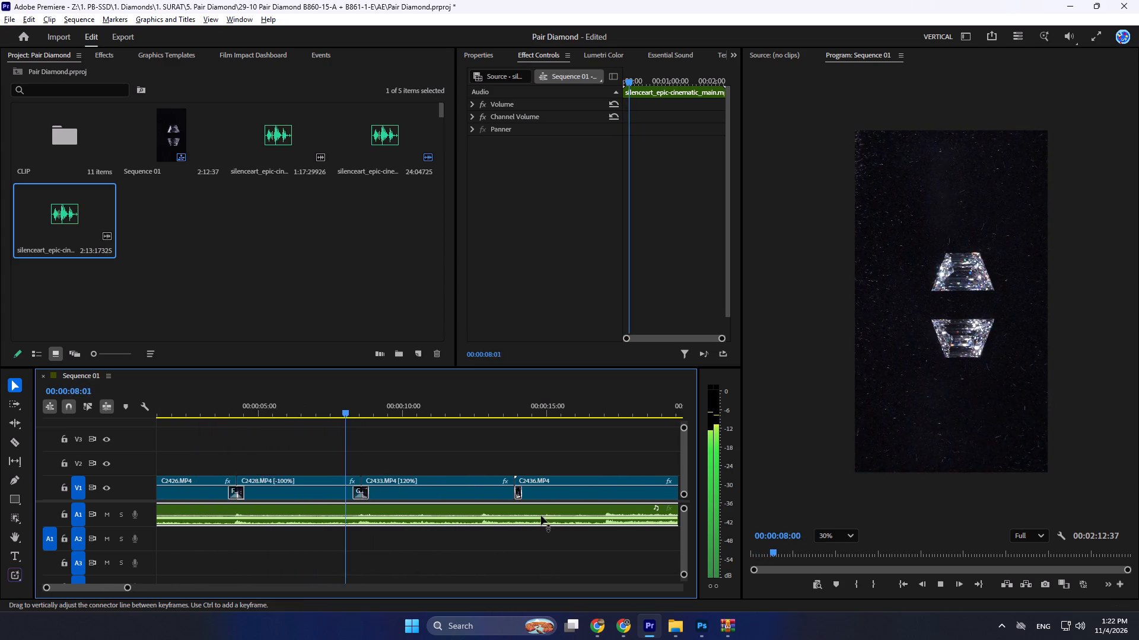
pyautogui.keyDown('alt'); pyautogui.scroll(1, 541, 516); pyautogui.keyUp('alt')
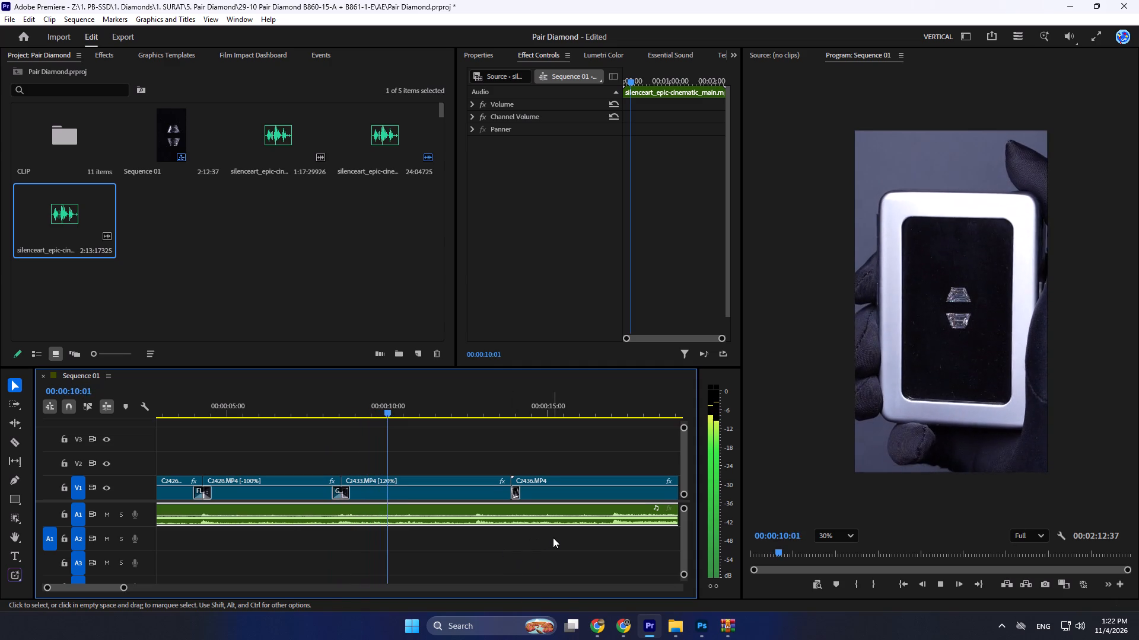
pyautogui.press('space')
# Set the speed of clip C2433.MP4 on V1 to 140%.
pyautogui.click(421, 490)
pyautogui.rightClick(421, 490)
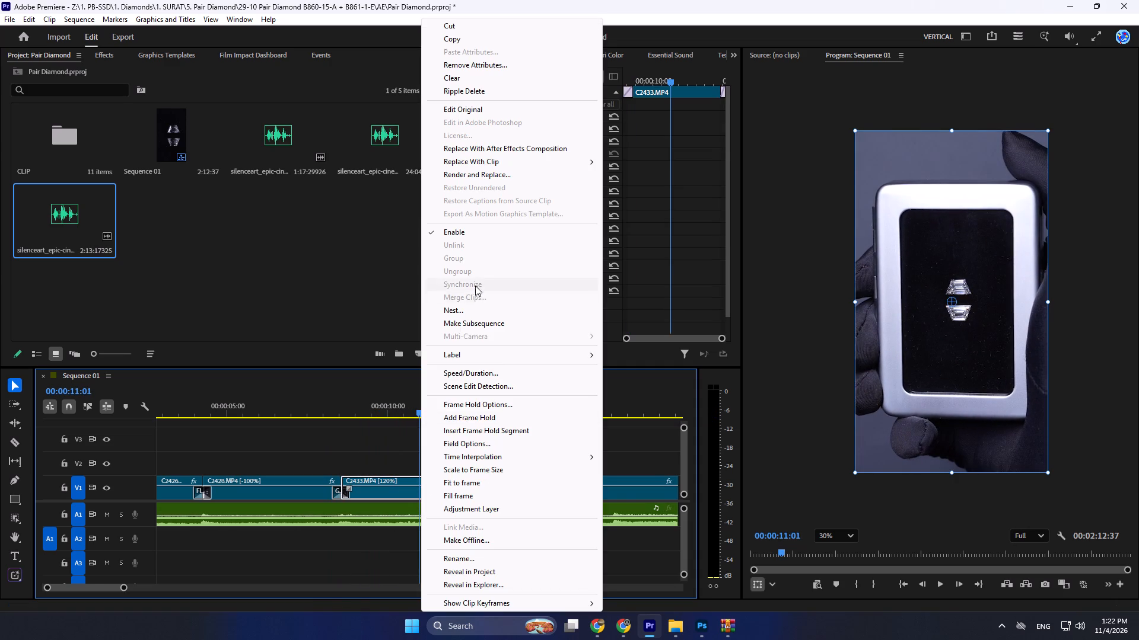
pyautogui.click(459, 370)
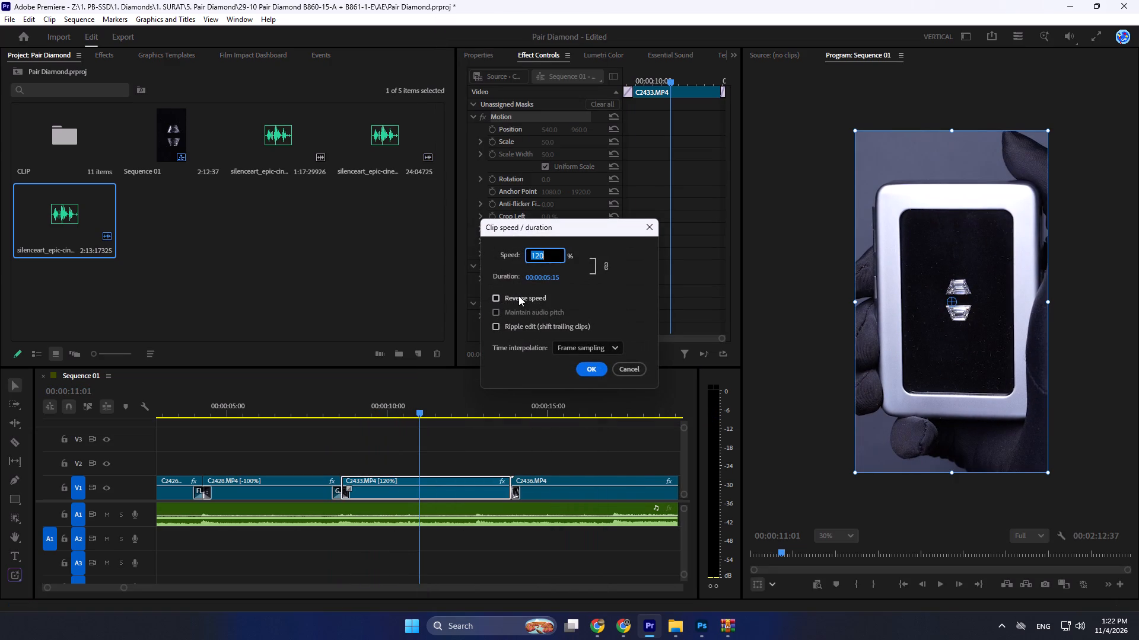
pyautogui.write('140')
pyautogui.press('Return')
# Split C2433.MP4 at 00:00:09:06, delete the piece before the split and close the gap it leaves.
pyautogui.keyDown('alt'); pyautogui.scroll(4, 513, 494); pyautogui.keyUp('alt')
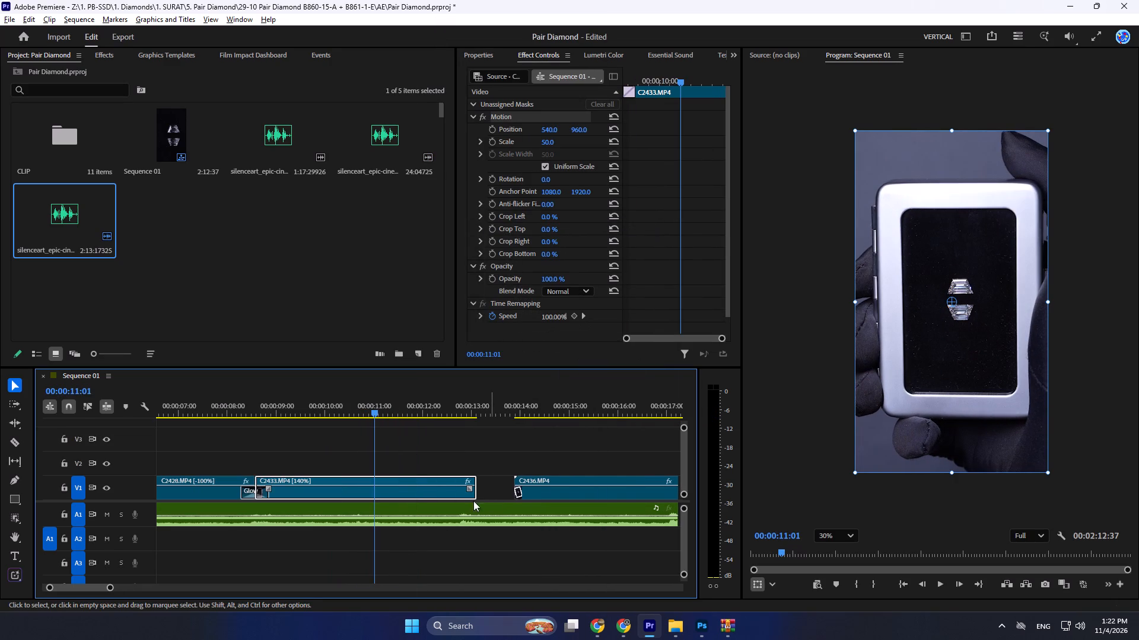
pyautogui.click(476, 494)
pyautogui.moveTo(367, 412); pyautogui.dragTo(354, 412)
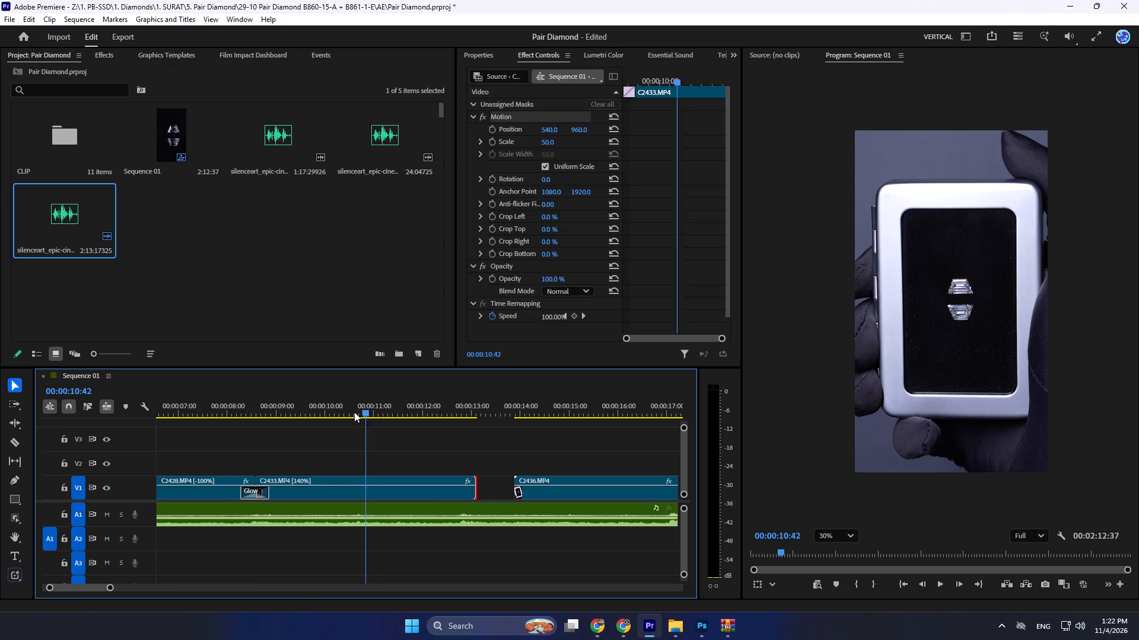
pyautogui.moveTo(354, 412); pyautogui.dragTo(292, 433)
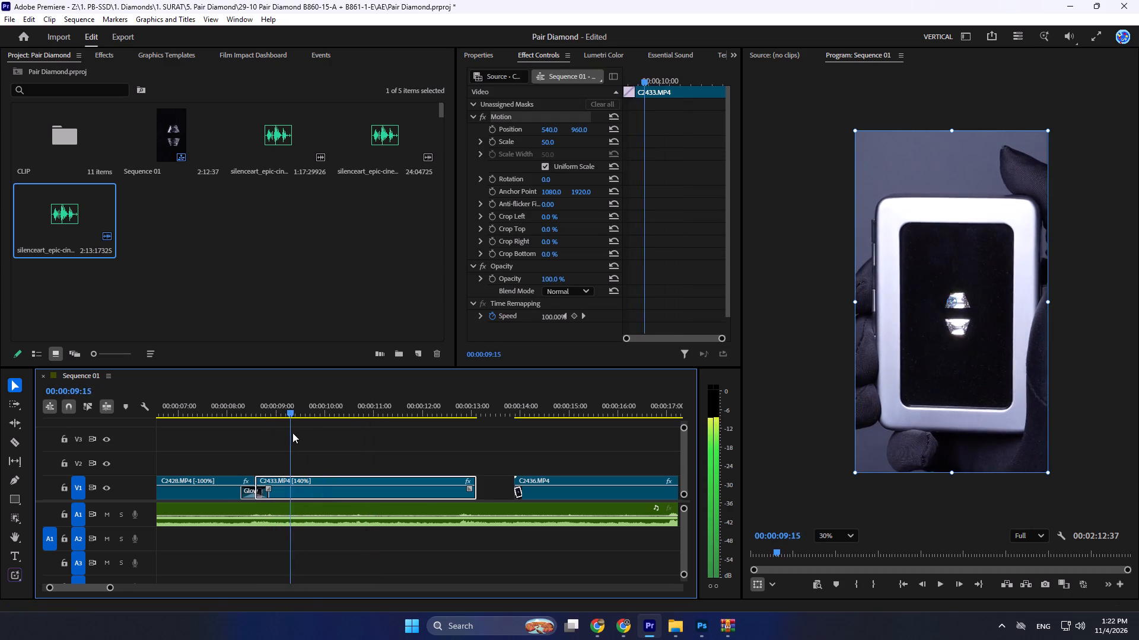
pyautogui.moveTo(292, 433); pyautogui.dragTo(283, 446)
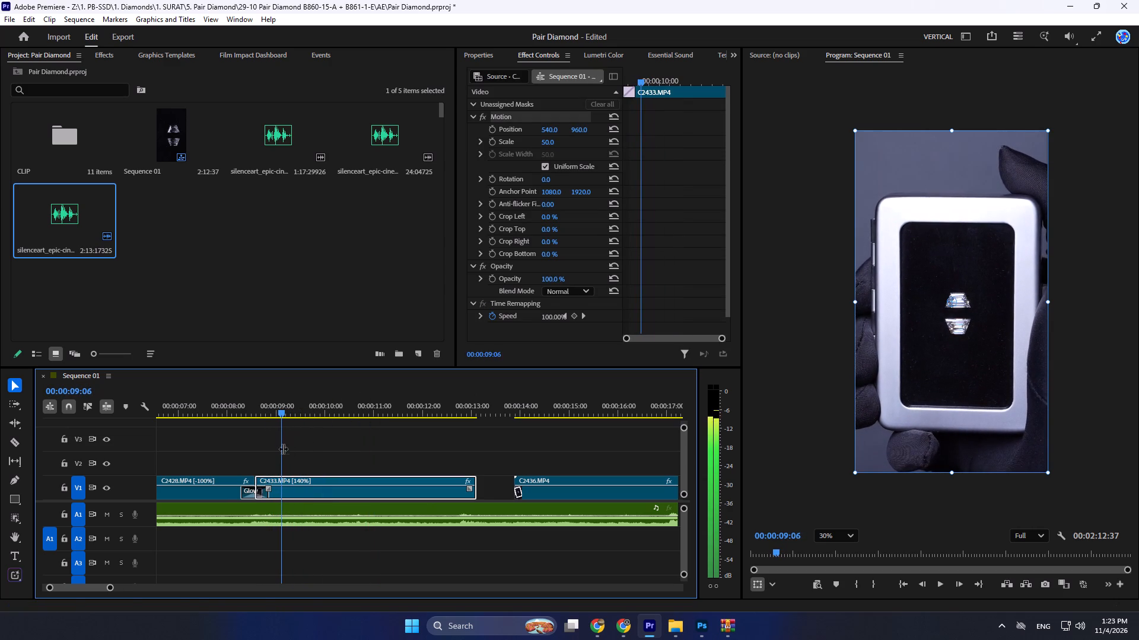
pyautogui.press('c')
pyautogui.click(283, 481)
pyautogui.press('v')
pyautogui.click(277, 488)
pyautogui.press('Delete')
pyautogui.click(274, 479)
pyautogui.press('Delete')
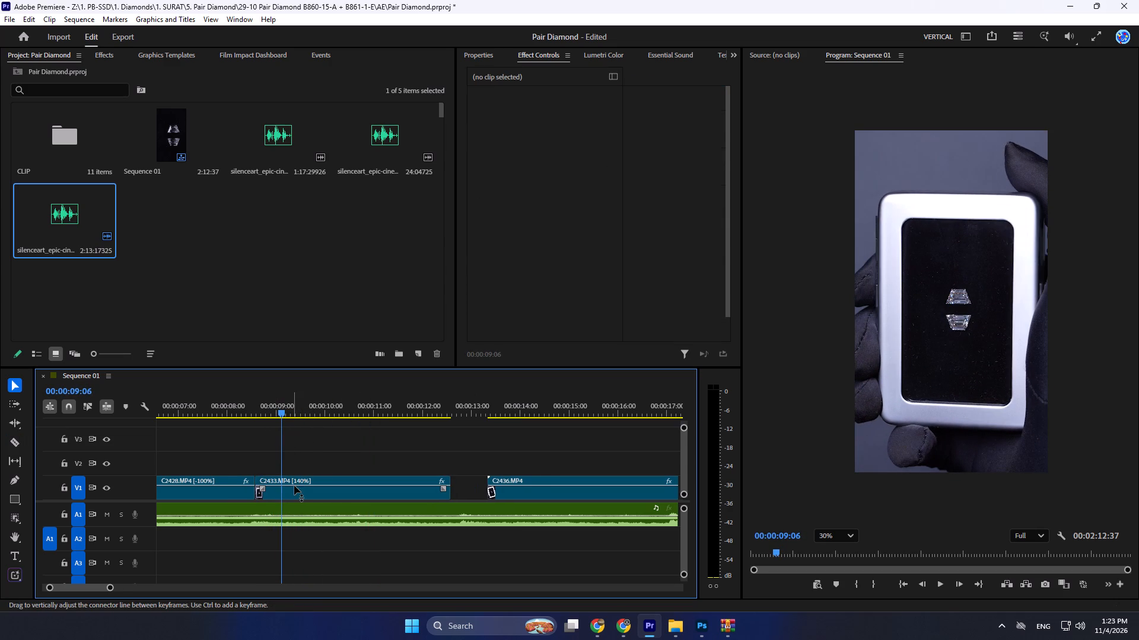
# Apply the Glow transition at the cut between C2428.MP4 and C2433.MP4 and play it back.
pyautogui.click(234, 56)
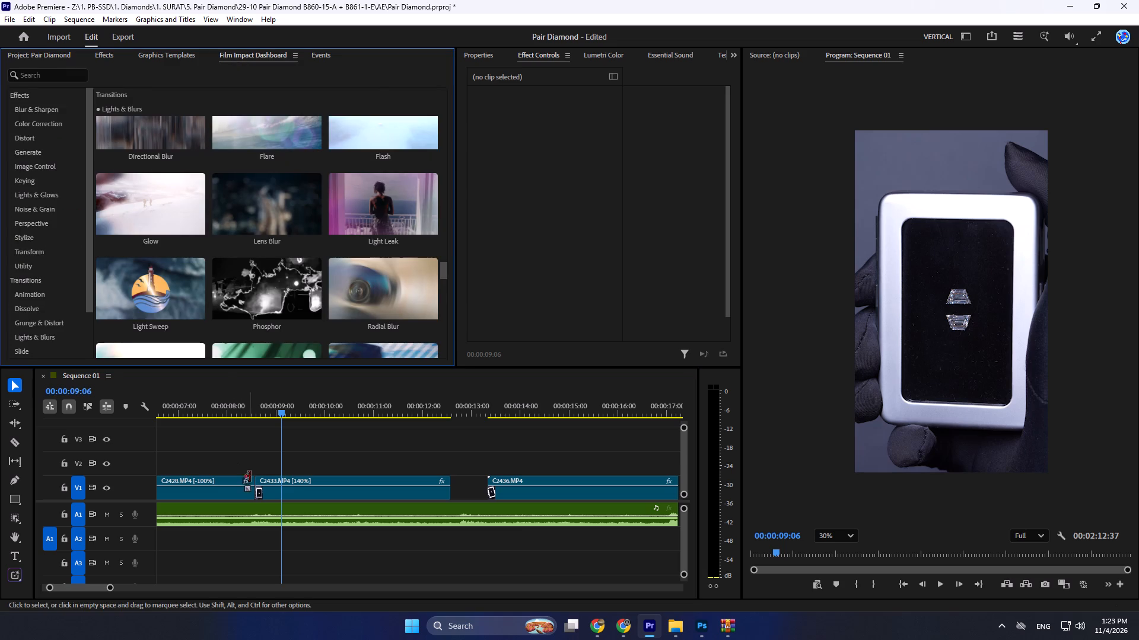
pyautogui.moveTo(259, 454); pyautogui.dragTo(245, 487)
pyautogui.click(151, 242)
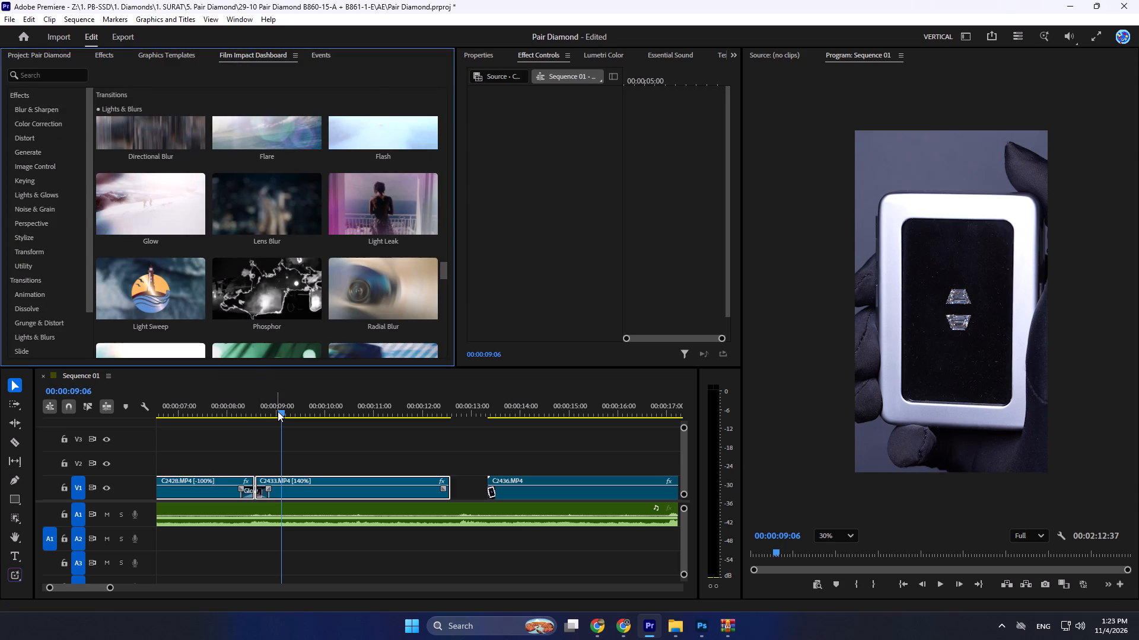
pyautogui.moveTo(278, 412); pyautogui.dragTo(230, 425)
pyautogui.press('space')
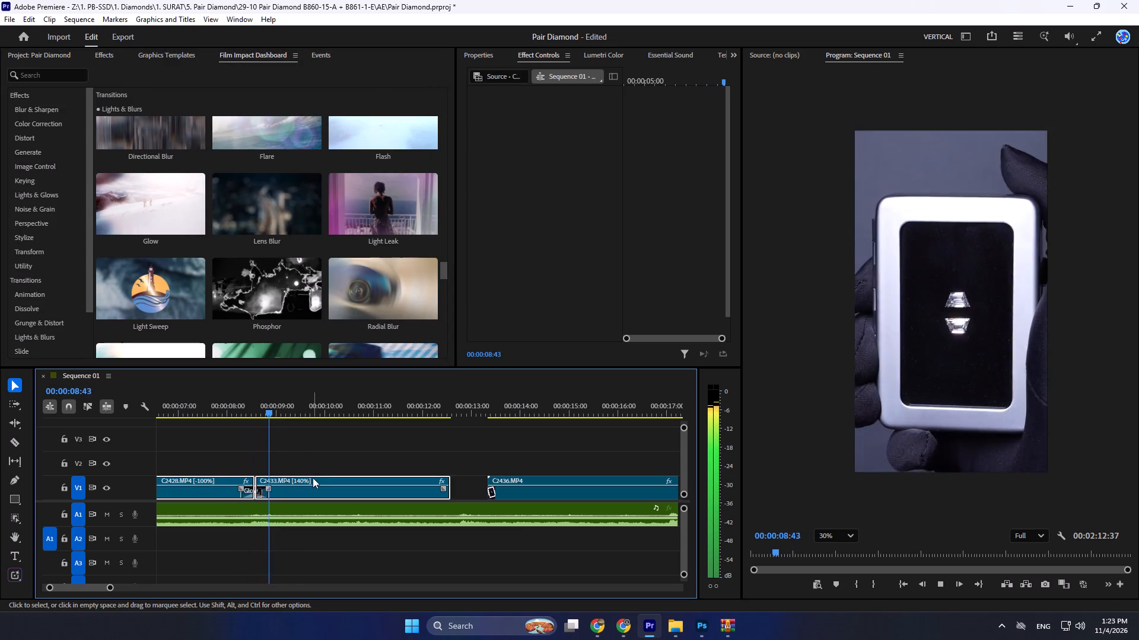
pyautogui.press('space')
# Close the gap between C2433.MP4 and C2436.MP4, and shift C2436.MP4 to start on the music beat at about 12.8 seconds.
pyautogui.click(471, 494)
pyautogui.press('Delete')
pyautogui.scroll(5, 472, 498)
pyautogui.moveTo(552, 500); pyautogui.dragTo(564, 499)
pyautogui.moveTo(550, 495); pyautogui.dragTo(556, 495)
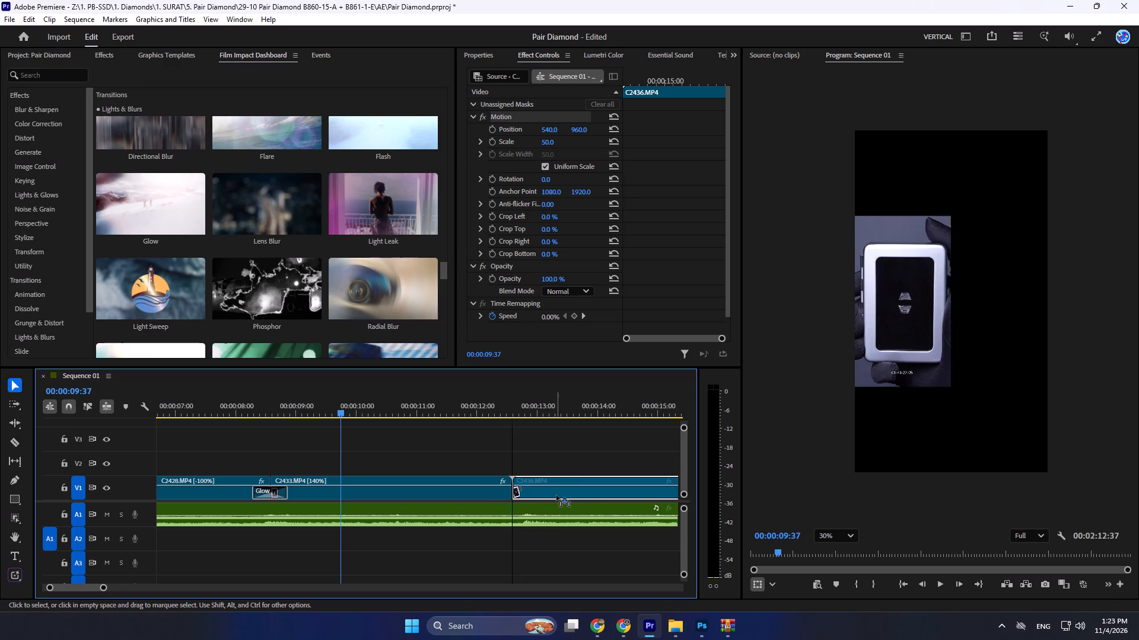
pyautogui.moveTo(556, 495); pyautogui.dragTo(562, 494)
# Rate-stretch the end of C2433.MP4 to meet the start of C2436.MP4, giving a speed of 133.33%.
pyautogui.click(502, 491)
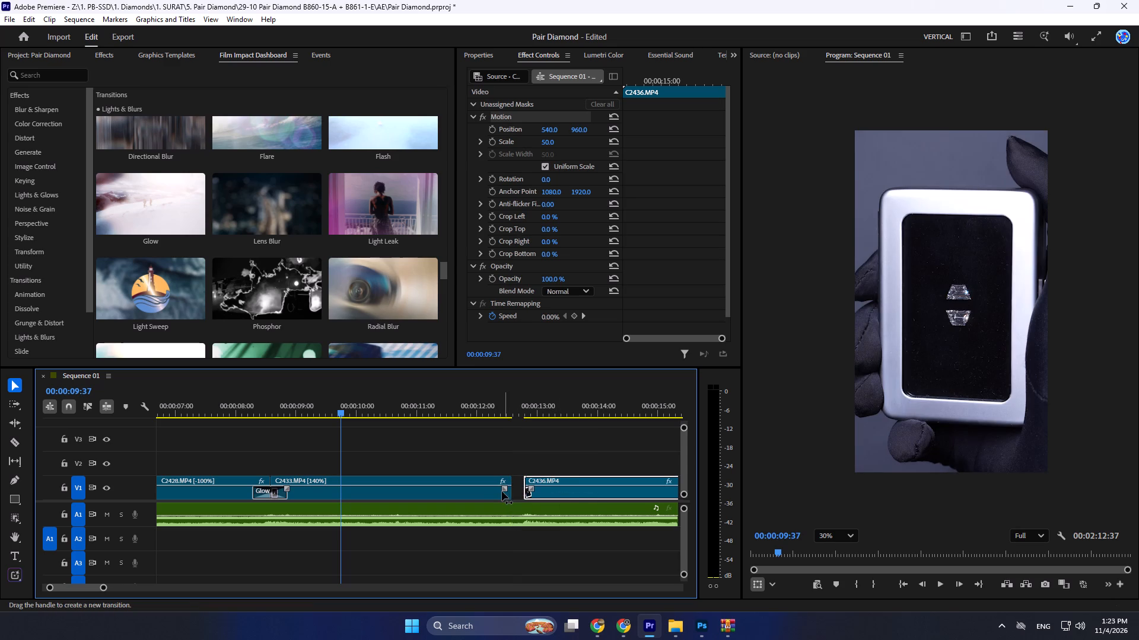
pyautogui.click(510, 492)
pyautogui.press('v')
pyautogui.press('r')
pyautogui.moveTo(510, 492); pyautogui.dragTo(527, 494)
pyautogui.press('v')
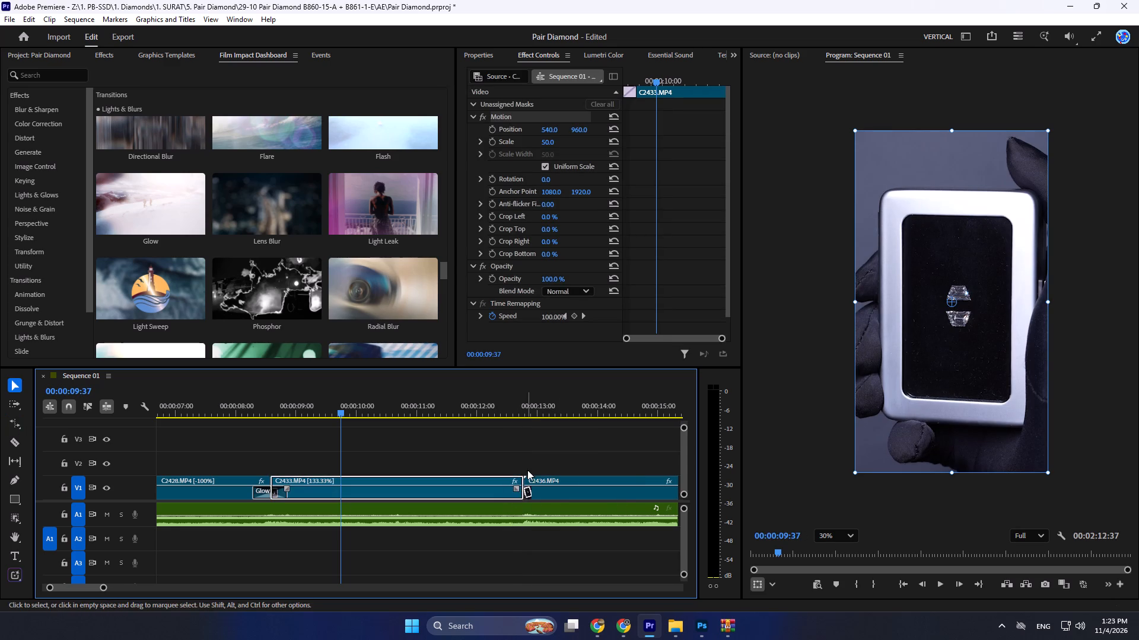
# Apply the Flash transition at the cut between C2433.MP4 and C2436.MP4 and play the section leading up to it.
pyautogui.moveTo(529, 461); pyautogui.dragTo(516, 488)
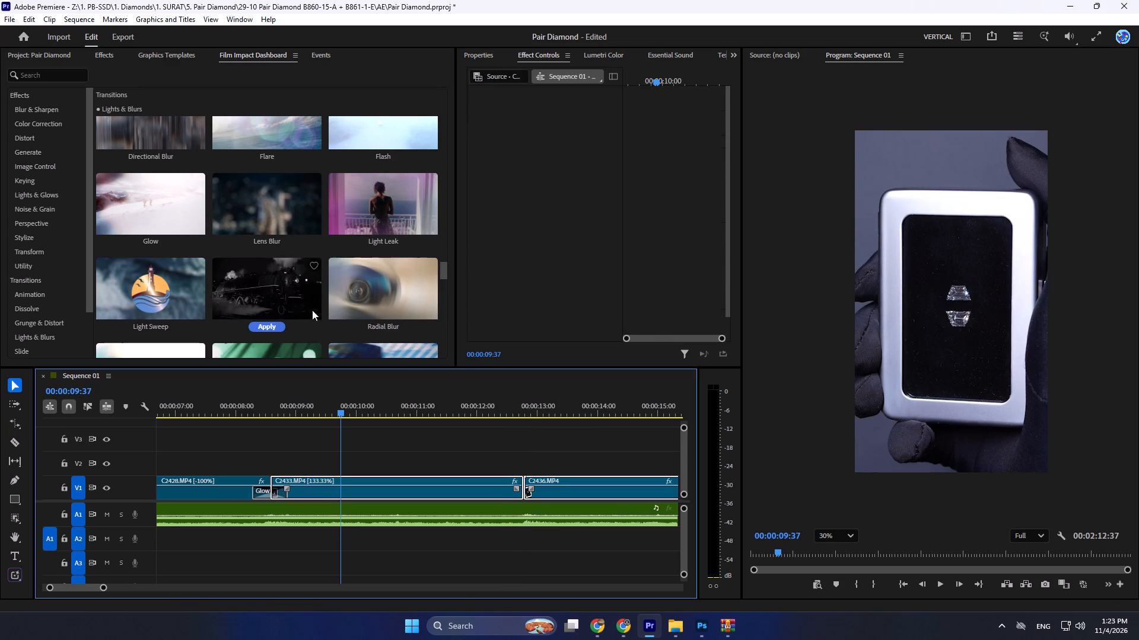
pyautogui.click(392, 156)
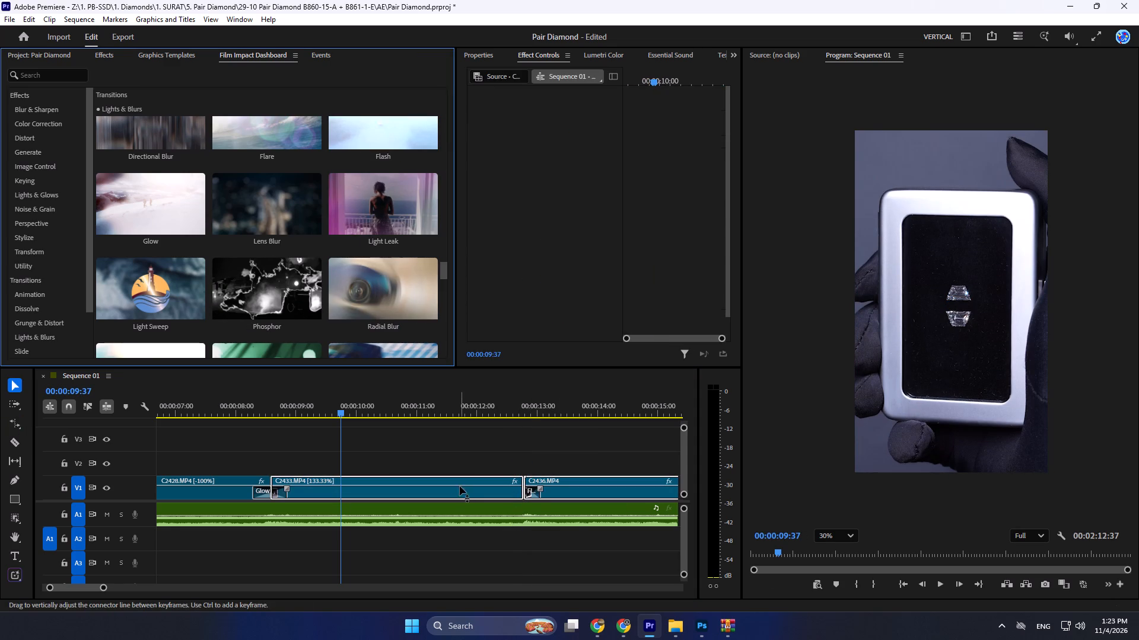
pyautogui.click(387, 546)
pyautogui.press('space')
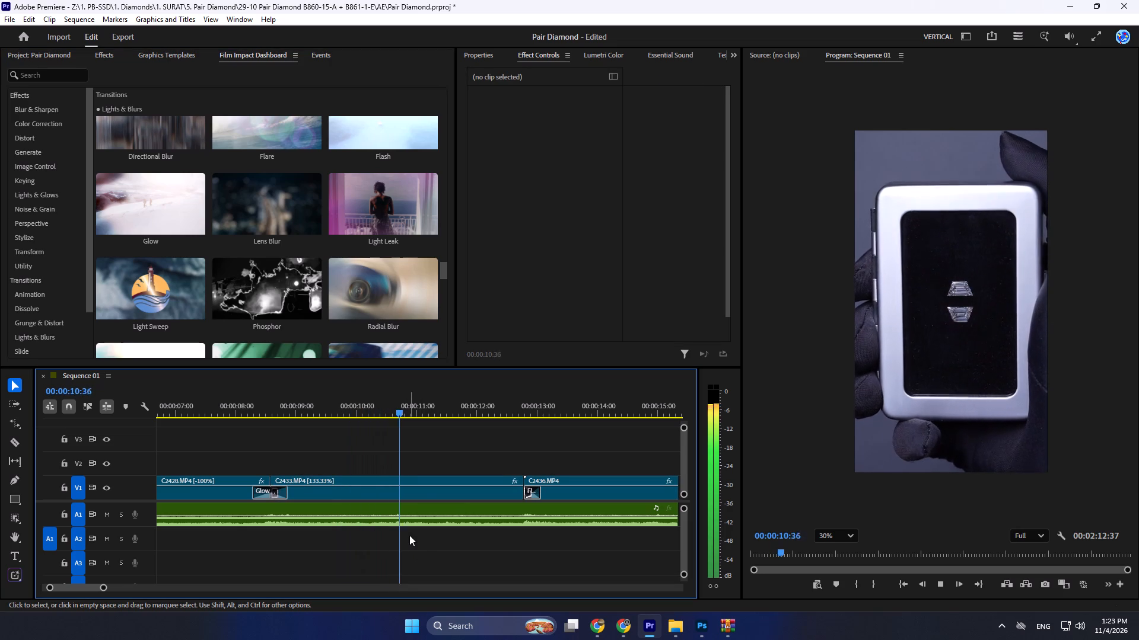
pyautogui.press('space')
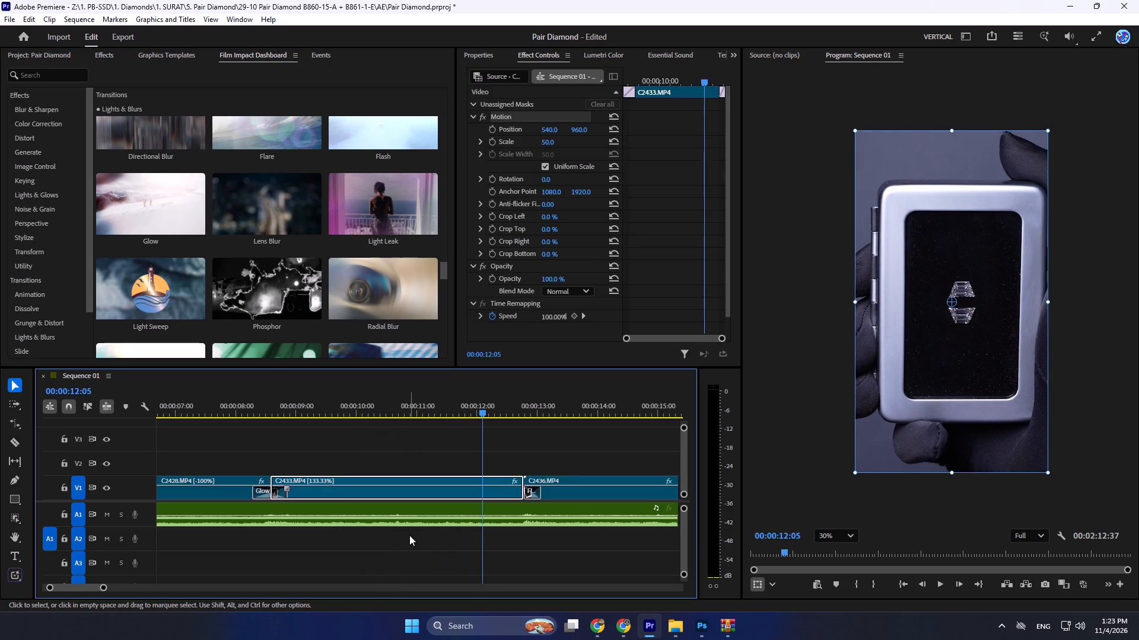
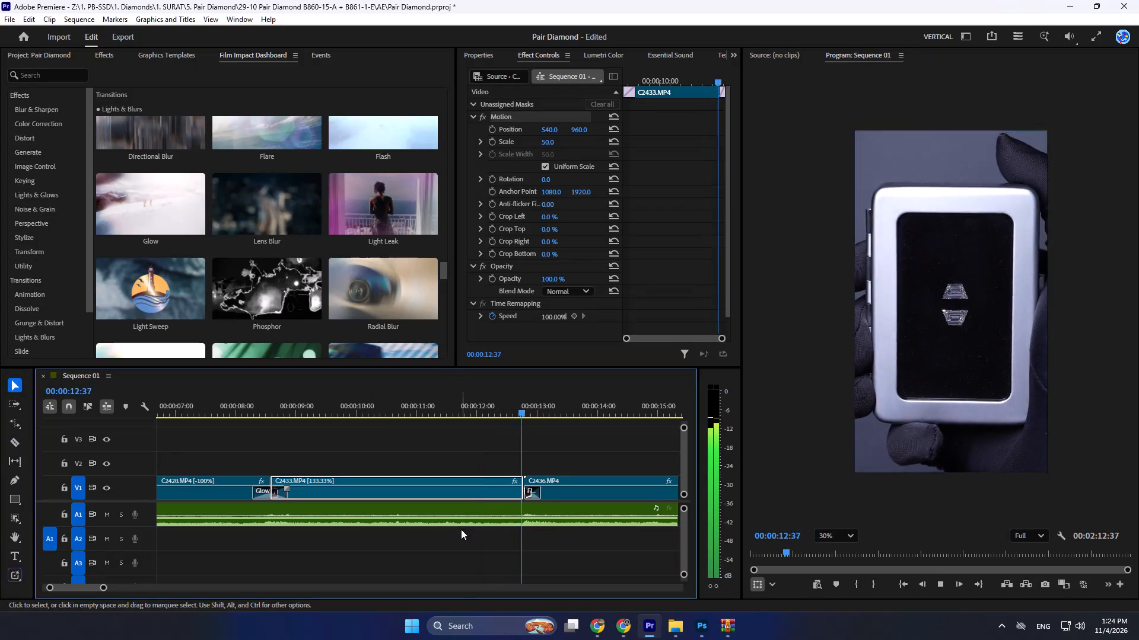
# Rate-stretch the end of C2436.MP4 back to about 18.1 seconds, giving a speed of 110.45%.
pyautogui.scroll(-13, 385, 512)
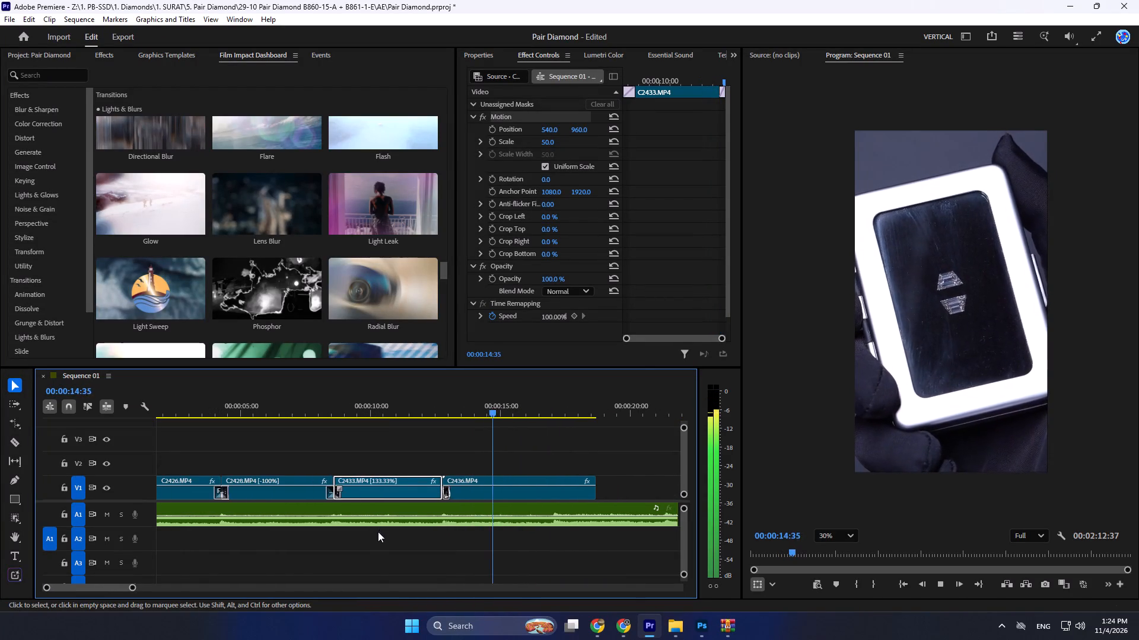
pyautogui.keyDown('alt'); pyautogui.scroll(4, 599, 533); pyautogui.keyUp('alt')
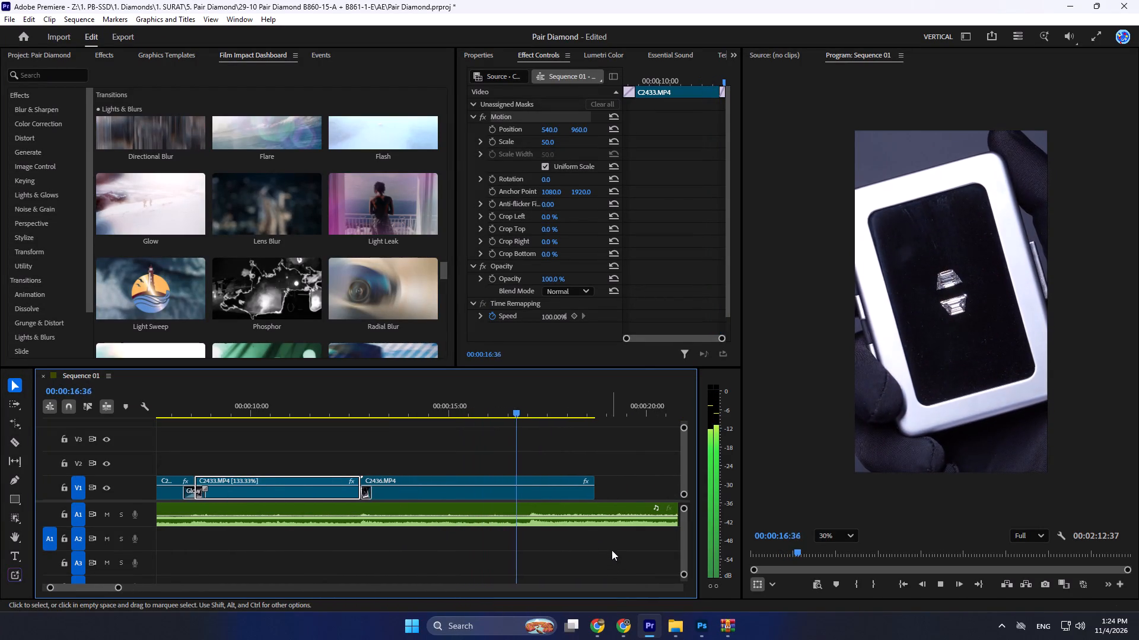
pyautogui.press('space')
pyautogui.click(595, 495)
pyautogui.click(590, 494)
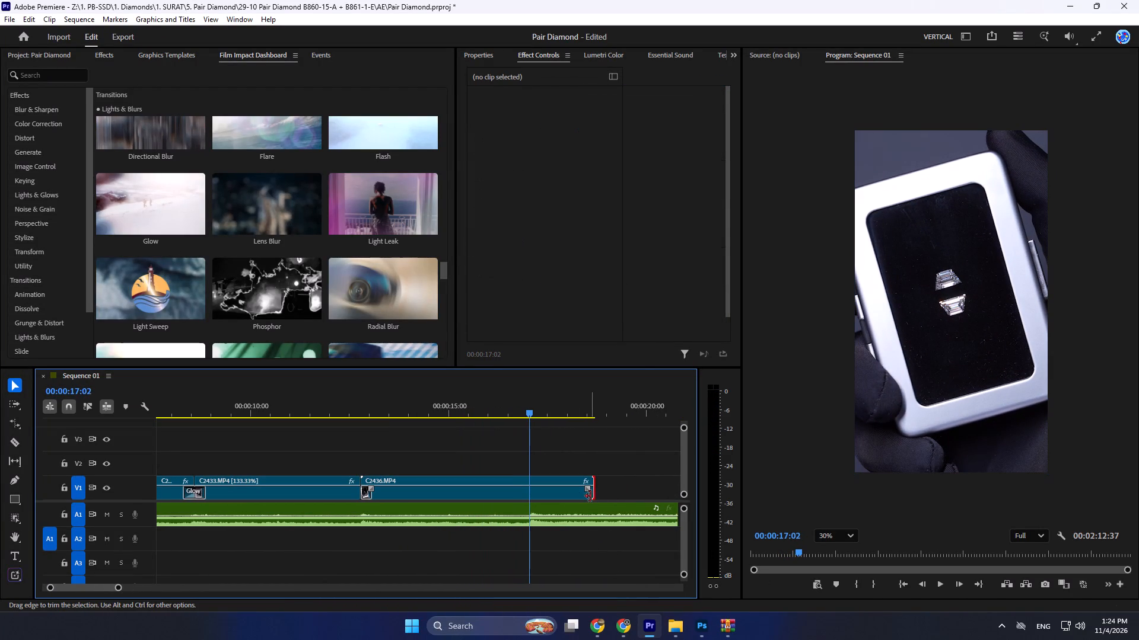
pyautogui.press('v')
pyautogui.press('r')
pyautogui.moveTo(592, 492); pyautogui.dragTo(569, 488)
pyautogui.press('v')
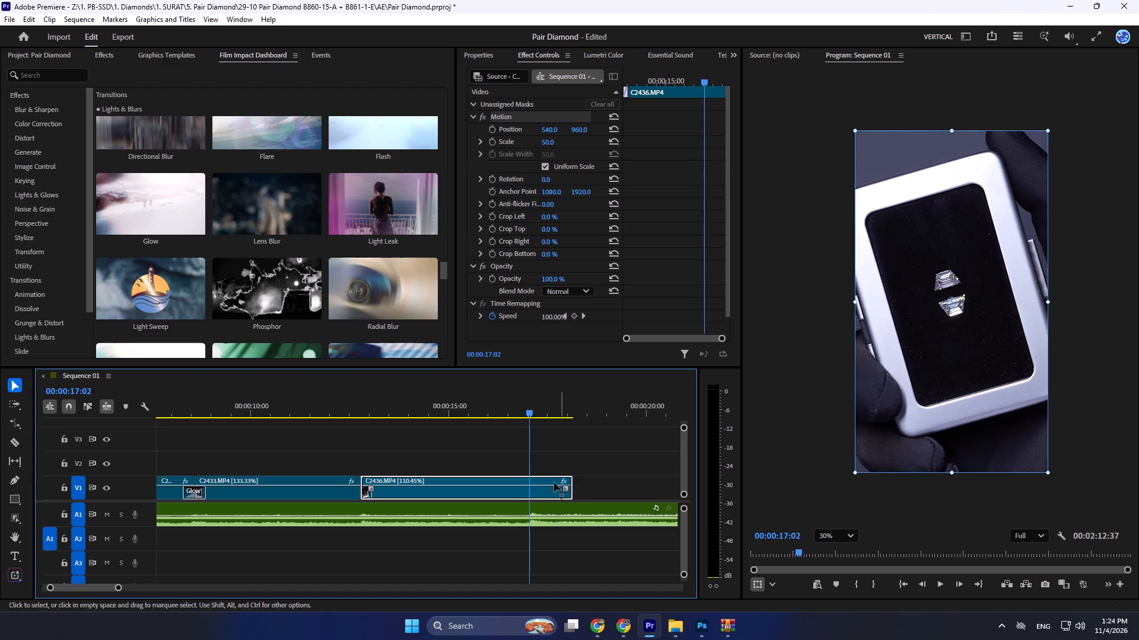
# Play back C2436.MP4, cut it on the music beat at 00:00:17:03 and delete the leftover piece after the cut.
pyautogui.moveTo(527, 409); pyautogui.dragTo(358, 436)
pyautogui.press('space')
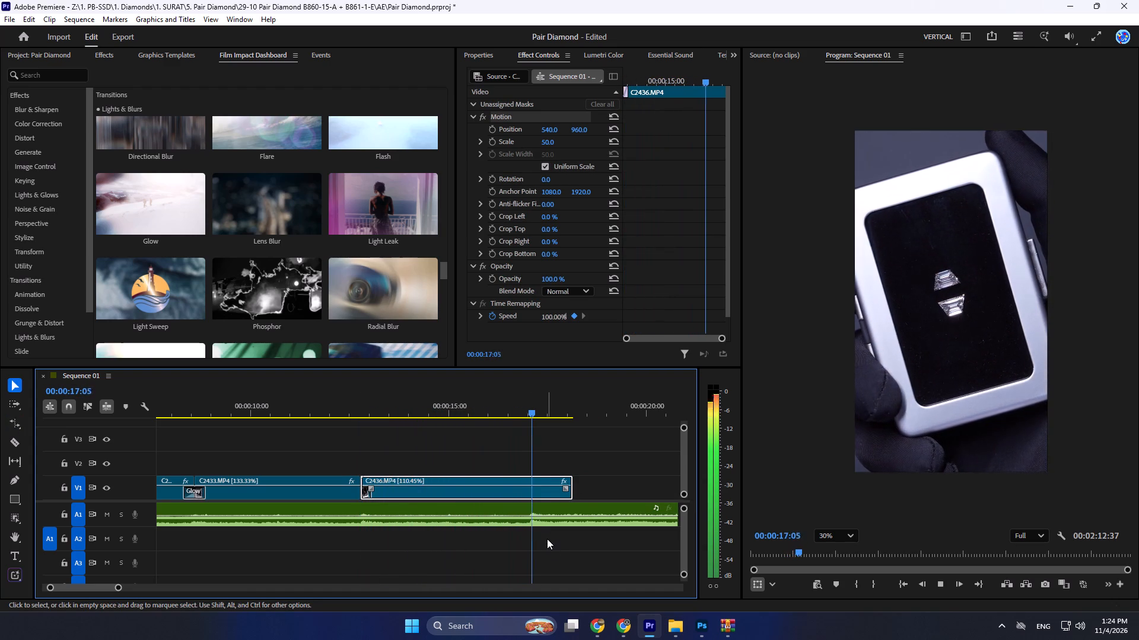
pyautogui.press('space')
pyautogui.moveTo(532, 411); pyautogui.dragTo(527, 412)
pyautogui.press('c')
pyautogui.click(531, 482)
pyautogui.press('v')
pyautogui.click(544, 491)
pyautogui.press('Delete')
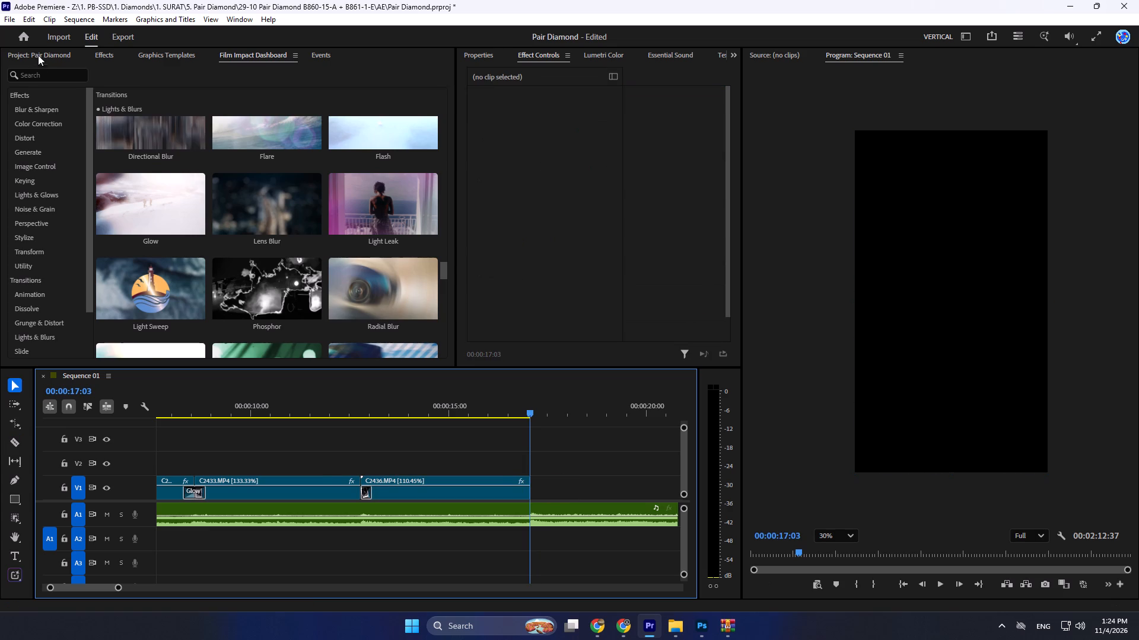
# Bring up the project's media bin and switch to the Google Chrome window with the new tab.
pyautogui.click(42, 59)
pyautogui.hotkey('alt', 'Tab')
pyautogui.keyDown('alt'); pyautogui.click(559, 392); pyautogui.keyUp('alt')
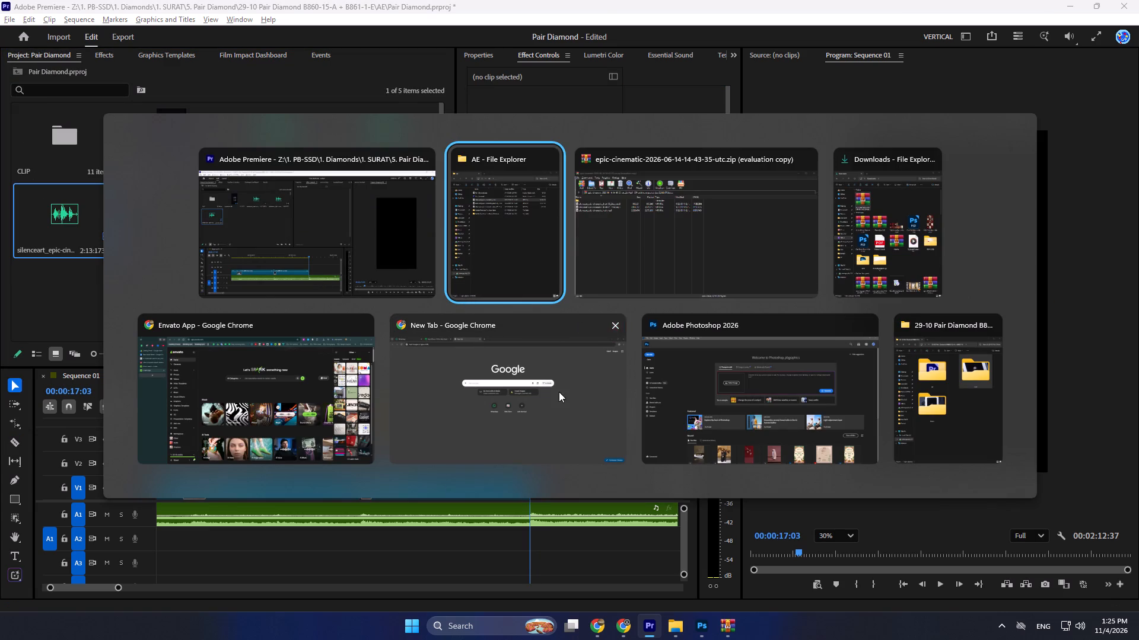
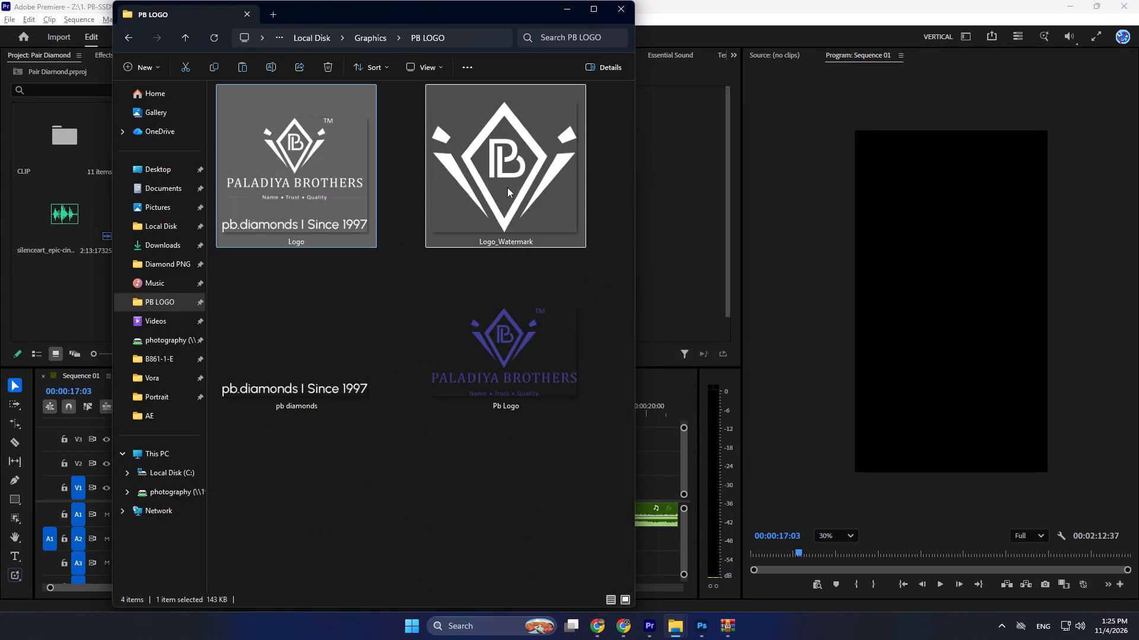
# Import the Logo and Logo_Watermark images from the PB LOGO folder into the Premiere project.
pyautogui.moveTo(533, 194); pyautogui.dragTo(97, 287)
pyautogui.click(81, 297)
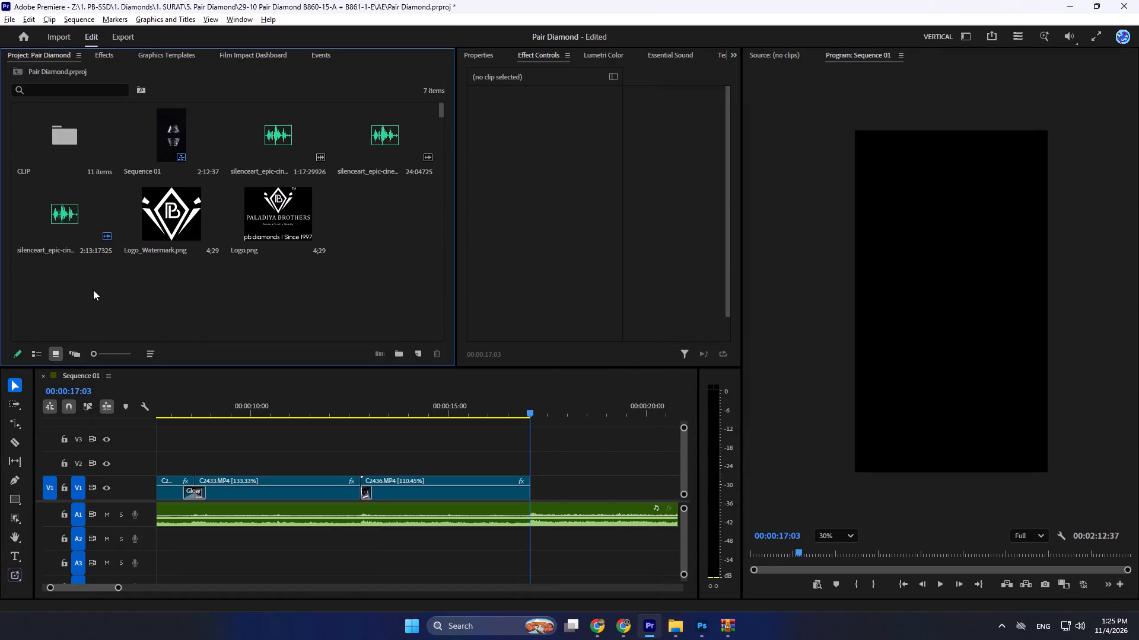
# Create a Black Video item and place it on V1 directly after C2436.MP4 at 00:00:17:03.
pyautogui.click(338, 271)
pyautogui.rightClick(342, 271)
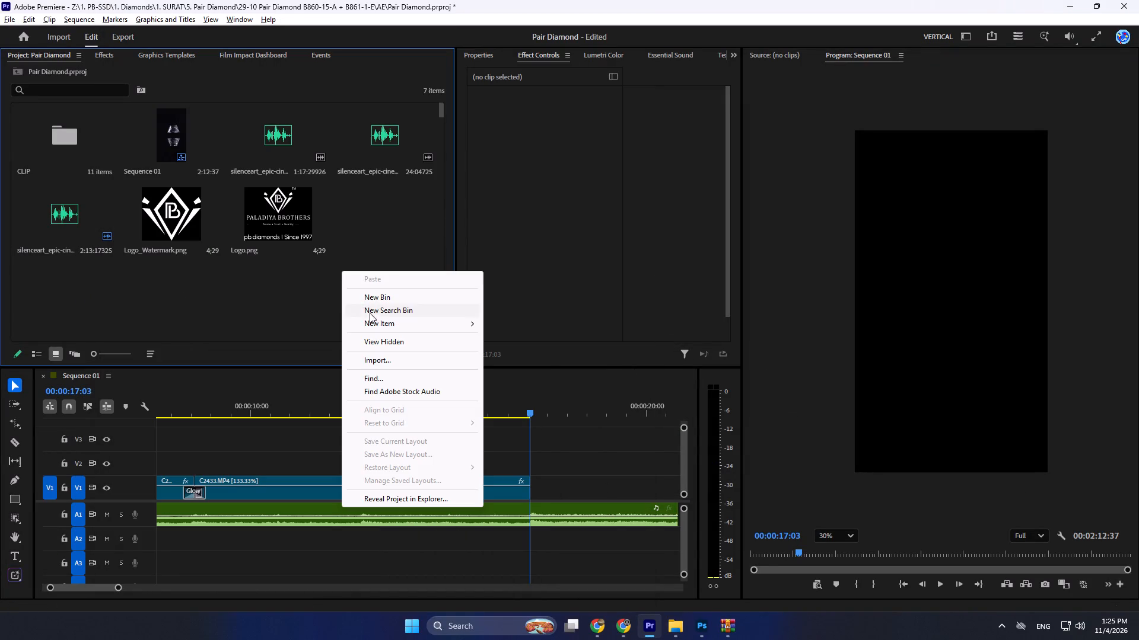
pyautogui.click(386, 327)
pyautogui.click(536, 391)
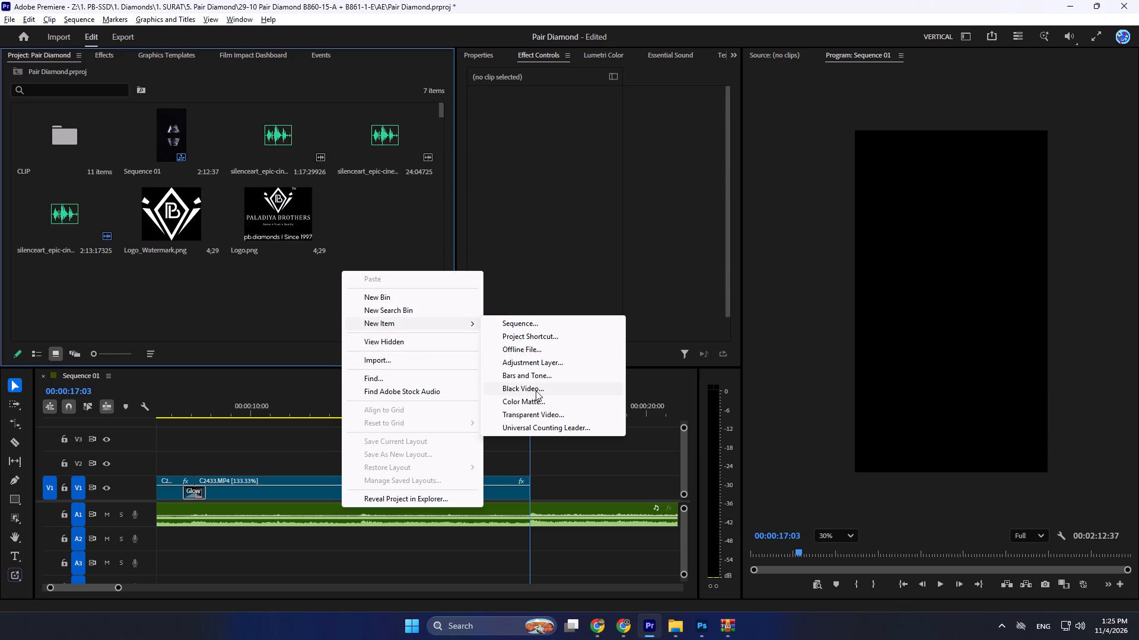
pyautogui.press('Return')
pyautogui.moveTo(386, 232); pyautogui.dragTo(534, 494)
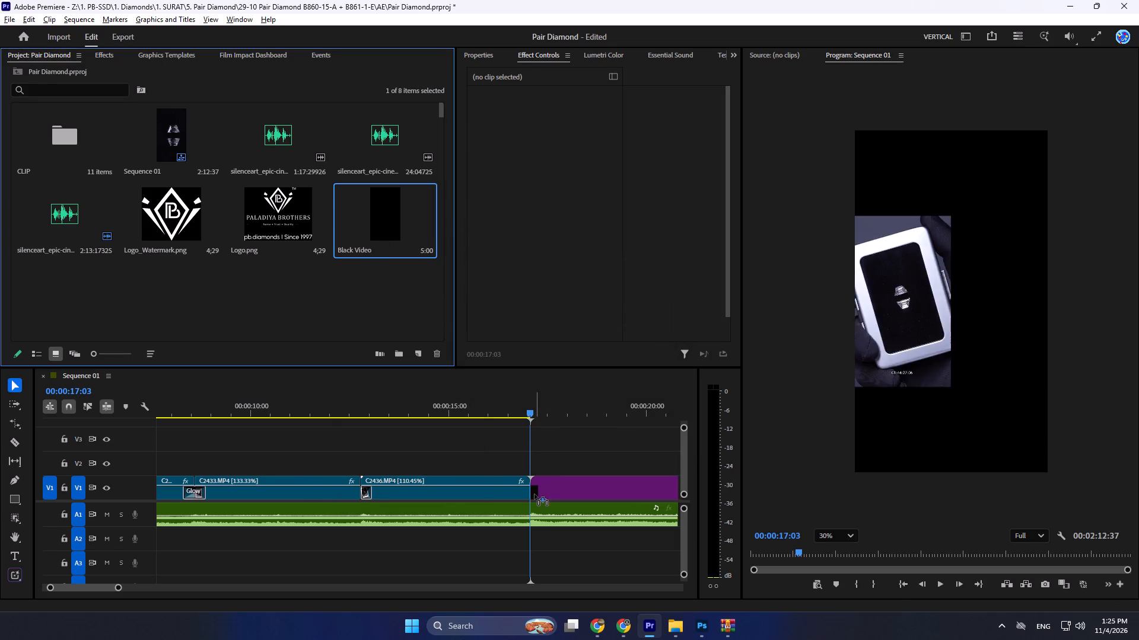
pyautogui.moveTo(534, 494); pyautogui.dragTo(533, 494)
# Cut the music on the beat at about 00:00:21:16 and delete everything after the cut.
pyautogui.keyDown('alt'); pyautogui.scroll(-8, 453, 521); pyautogui.keyUp('alt')
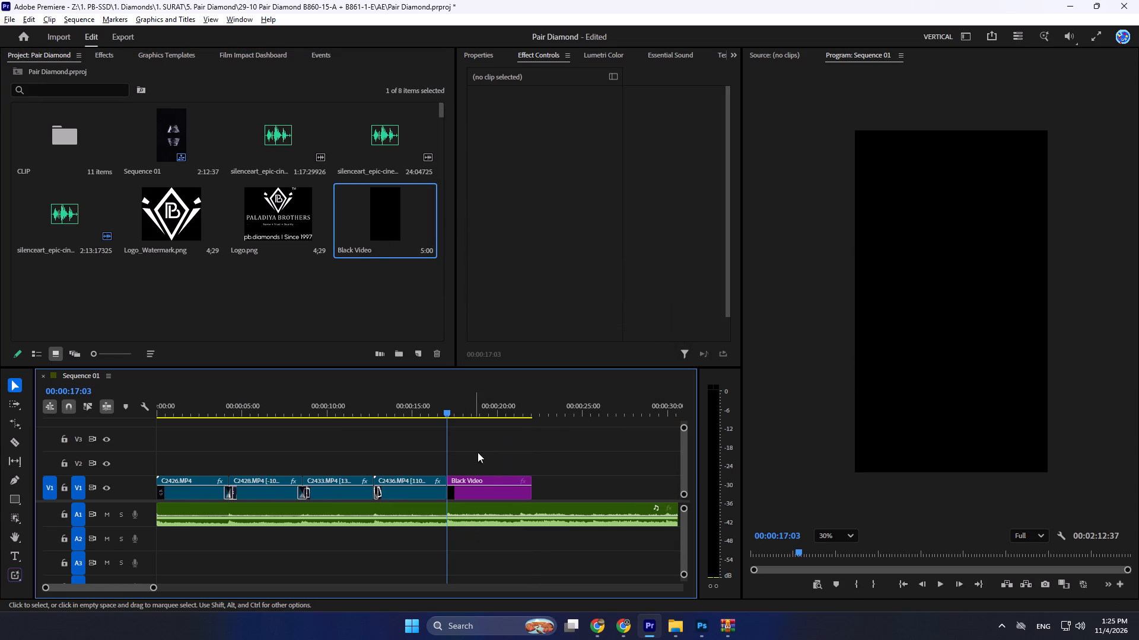
pyautogui.press('c')
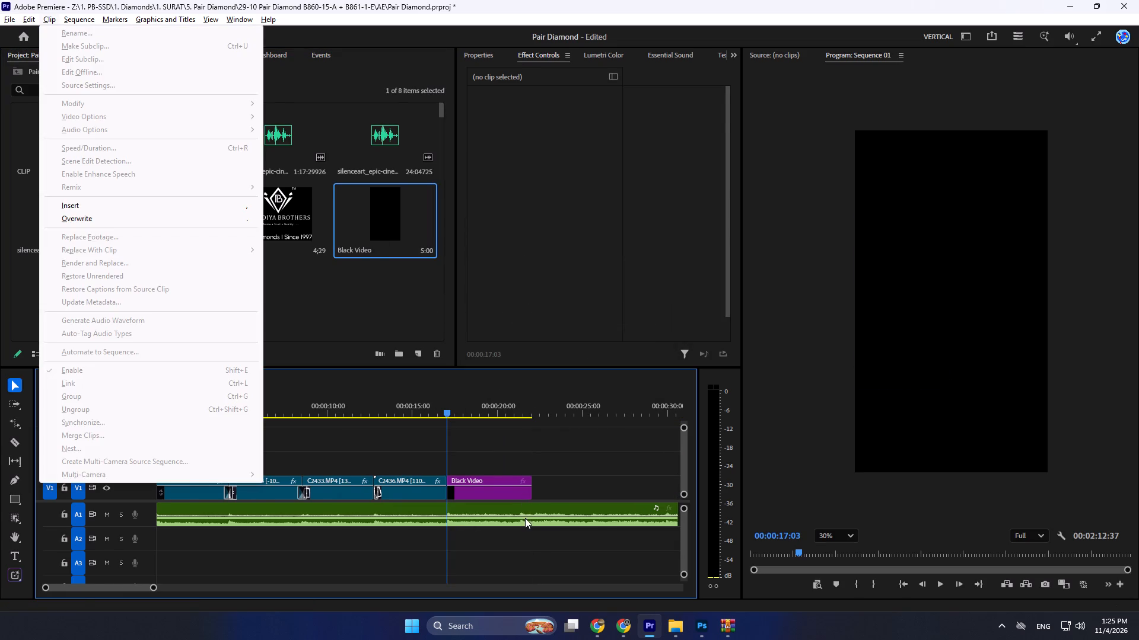
pyautogui.click(525, 518)
pyautogui.keyDown('alt'); pyautogui.scroll(5, 523, 512); pyautogui.keyUp('alt')
pyautogui.press('c')
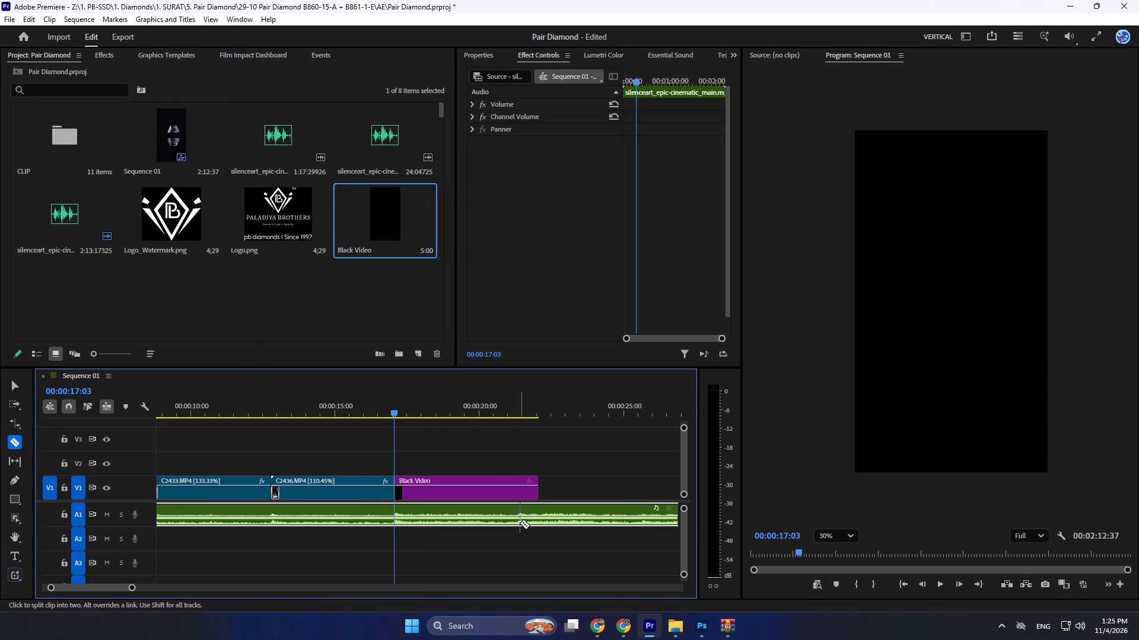
pyautogui.click(517, 520)
pyautogui.press('v')
pyautogui.click(532, 520)
pyautogui.press('Delete')
# Trim the end of the Black Video clip to the end of the music at 00:00:21:16.
pyautogui.moveTo(534, 491); pyautogui.dragTo(524, 494)
pyautogui.hotkey('ctrl', 'z')
pyautogui.click(538, 492)
pyautogui.moveTo(537, 492); pyautogui.dragTo(519, 492)
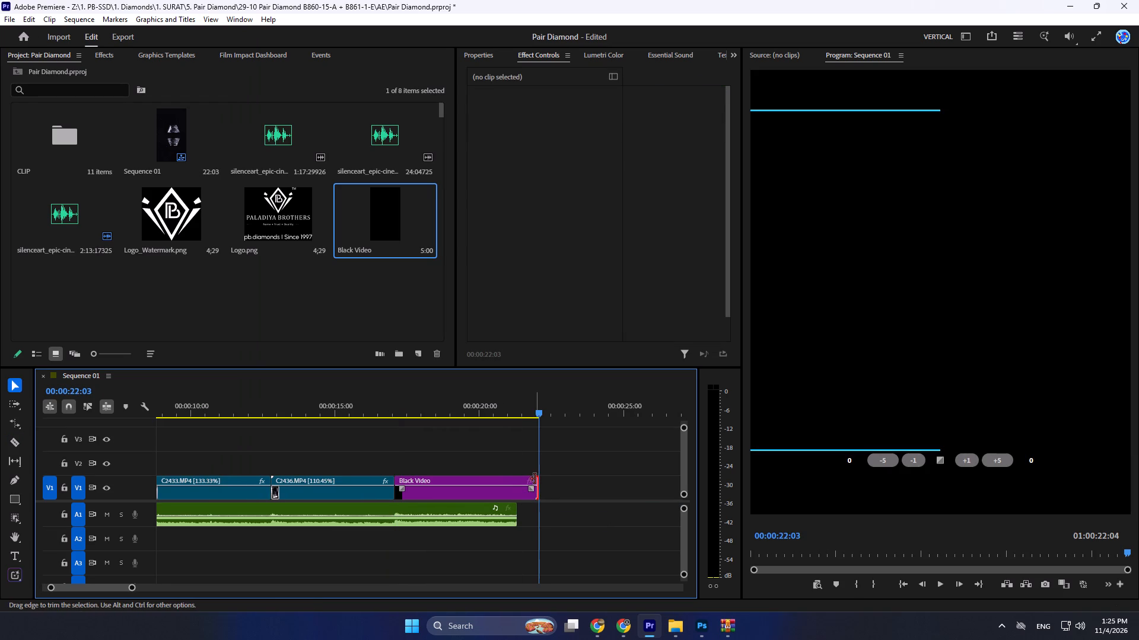
pyautogui.moveTo(537, 478); pyautogui.dragTo(514, 479)
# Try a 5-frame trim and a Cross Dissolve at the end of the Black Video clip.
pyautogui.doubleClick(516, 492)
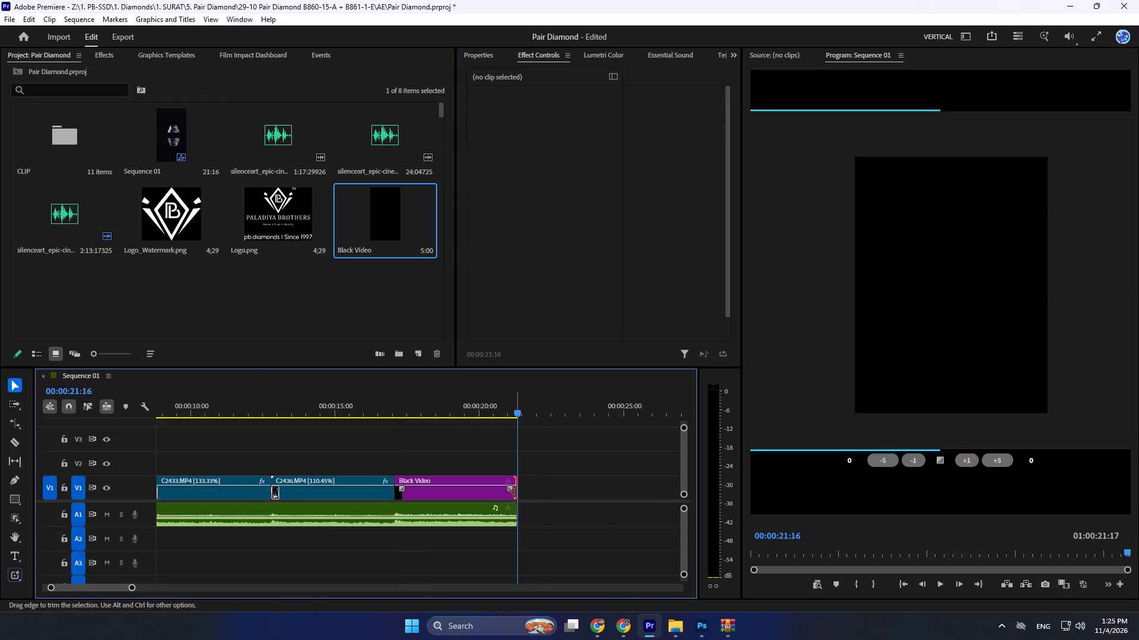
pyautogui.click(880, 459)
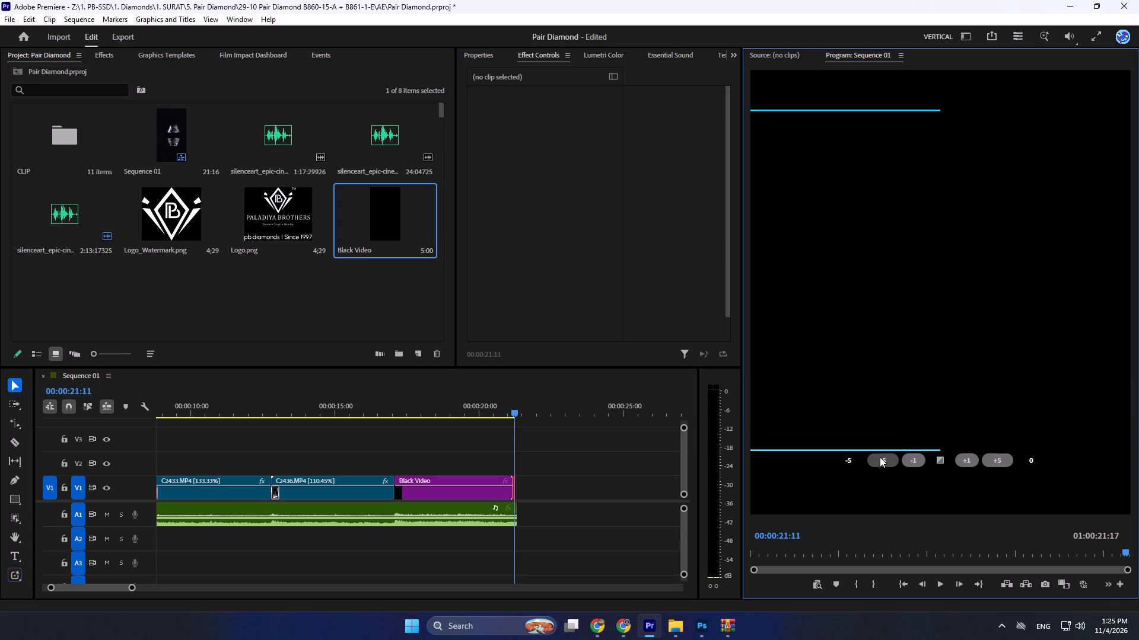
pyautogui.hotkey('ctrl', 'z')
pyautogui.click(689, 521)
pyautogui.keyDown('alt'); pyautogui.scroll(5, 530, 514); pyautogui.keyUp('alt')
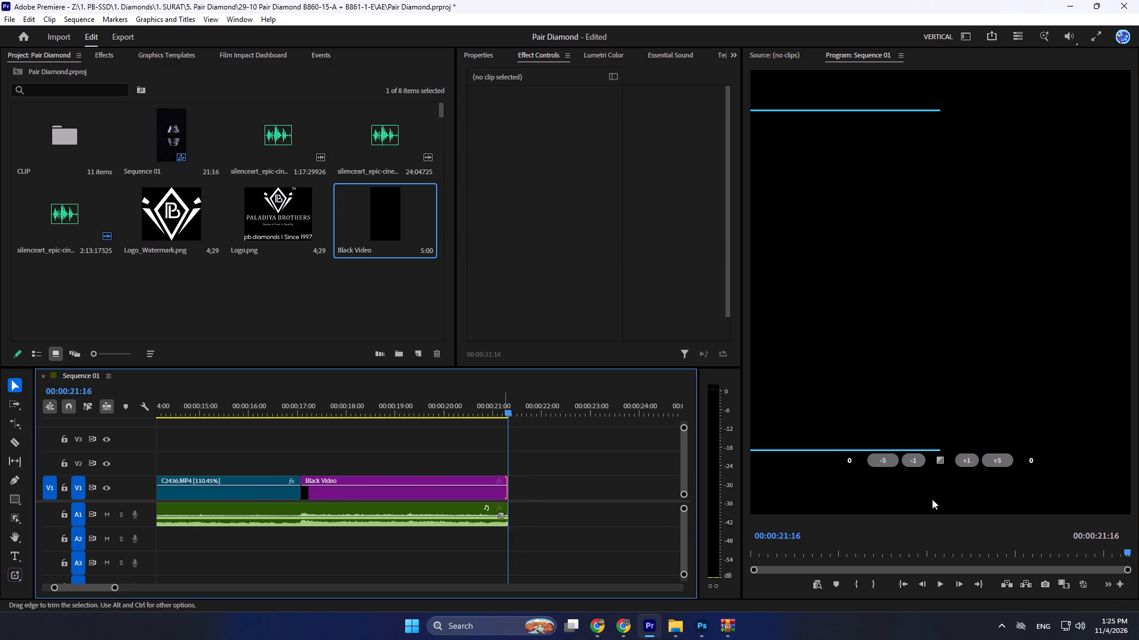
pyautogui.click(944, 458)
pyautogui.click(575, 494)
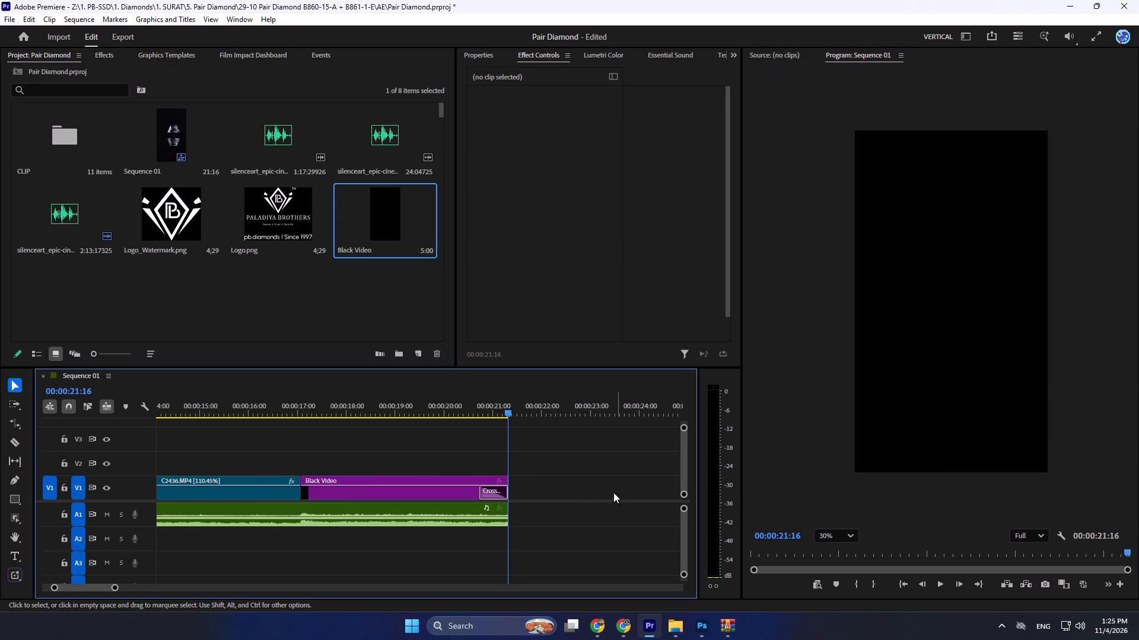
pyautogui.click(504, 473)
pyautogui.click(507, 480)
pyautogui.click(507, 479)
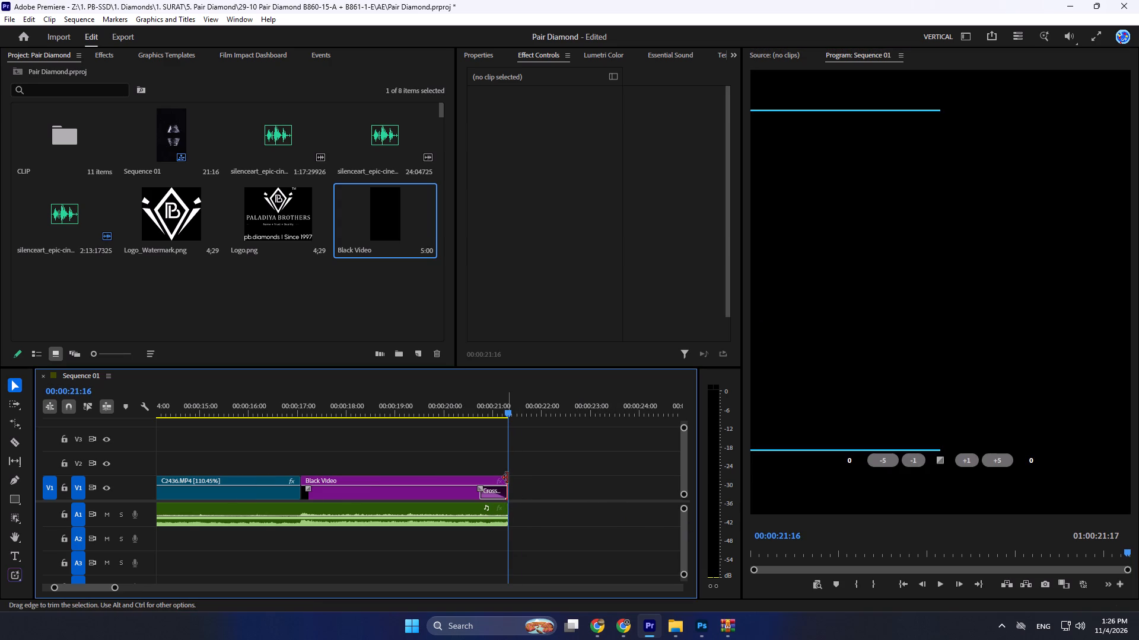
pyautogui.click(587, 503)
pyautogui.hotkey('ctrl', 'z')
# Add a Cross Dissolve to the Black Video's end and the default audio fade to the music's end.
pyautogui.keyDown('alt'); pyautogui.scroll(5, 505, 484); pyautogui.keyUp('alt')
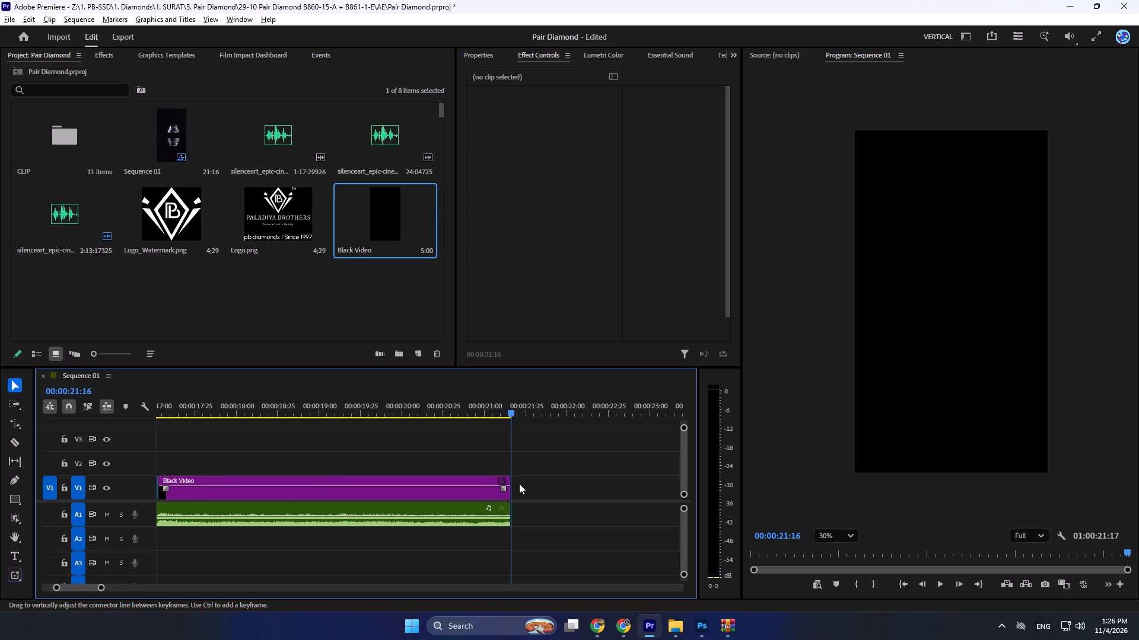
pyautogui.doubleClick(510, 478)
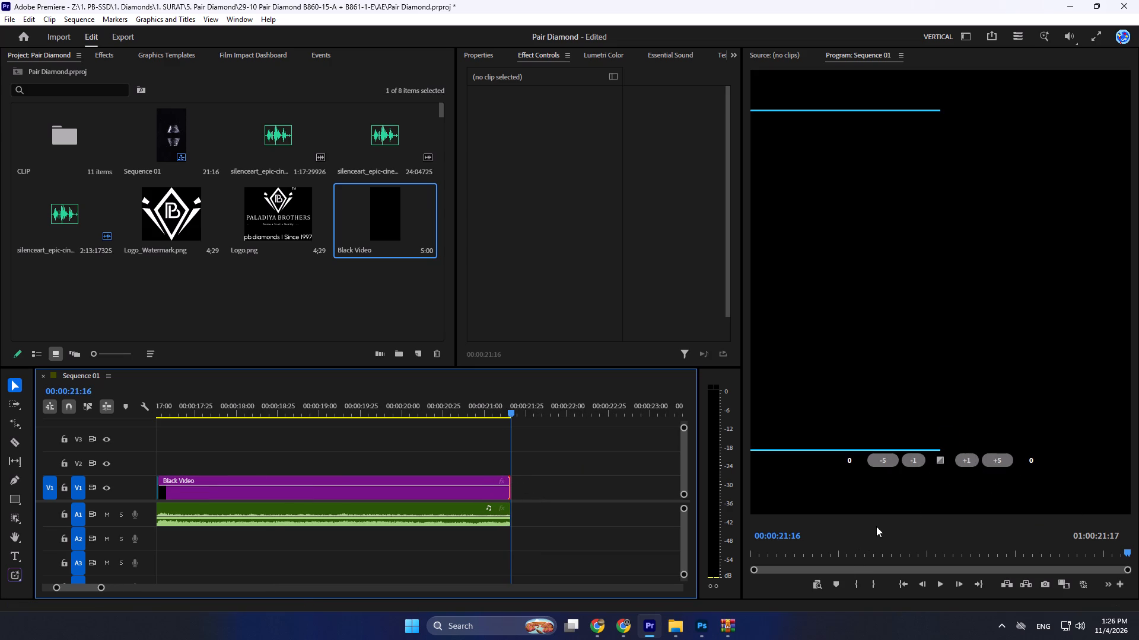
pyautogui.click(934, 456)
pyautogui.click(565, 535)
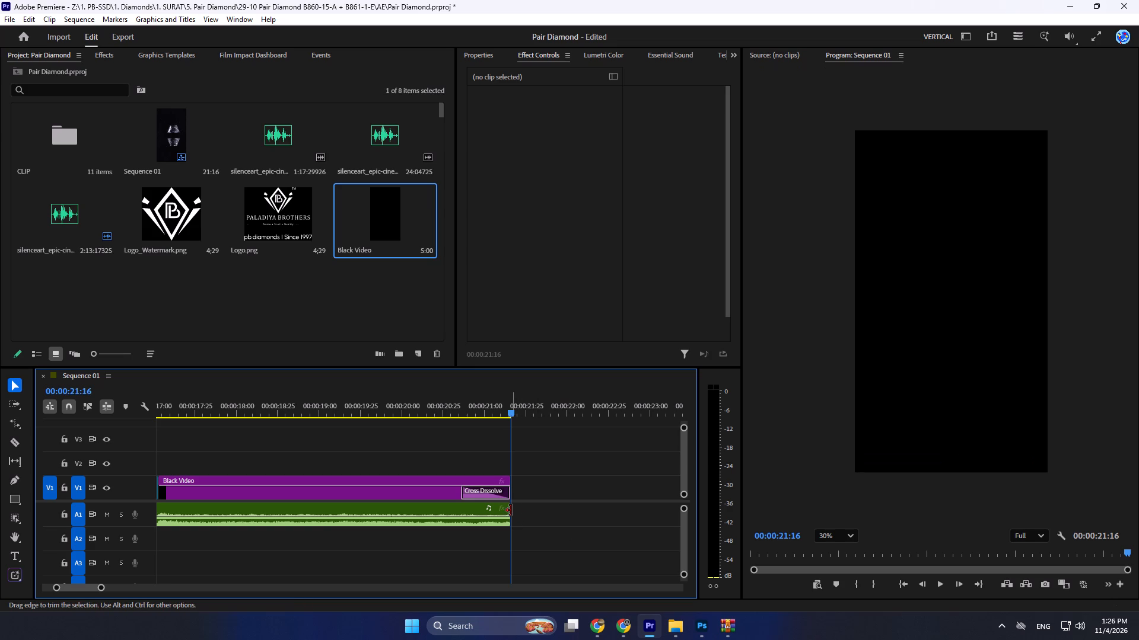
pyautogui.doubleClick(511, 509)
pyautogui.click(943, 463)
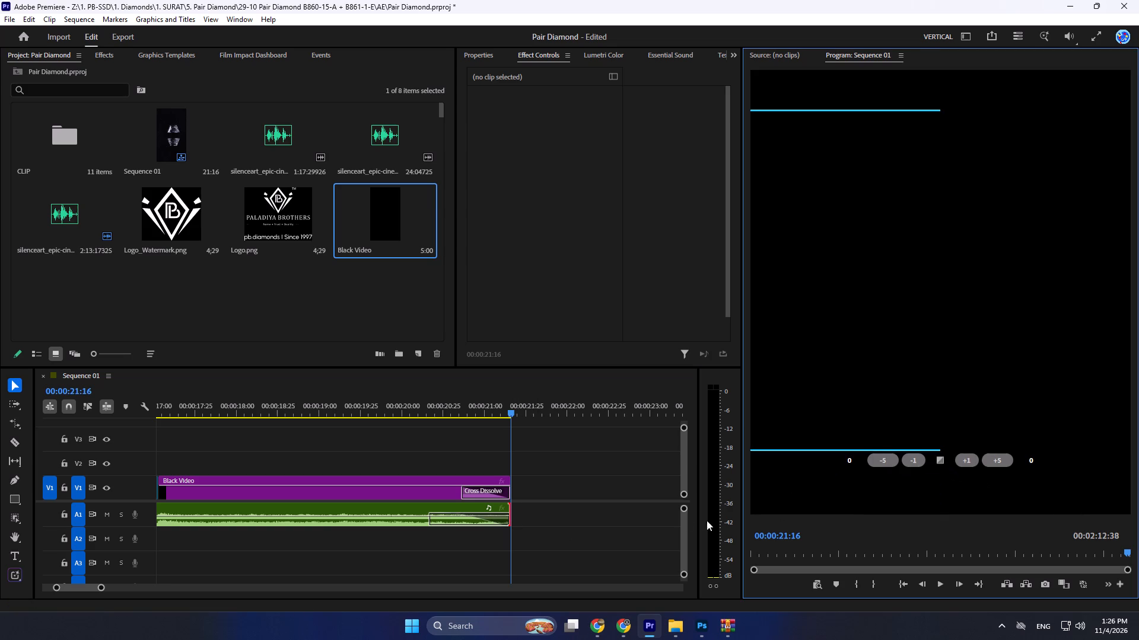
pyautogui.click(660, 505)
# Play back the black ending, then place Logo.png on V2 above the Black Video, starting at 00:00:17:03.
pyautogui.moveTo(507, 409); pyautogui.dragTo(341, 440)
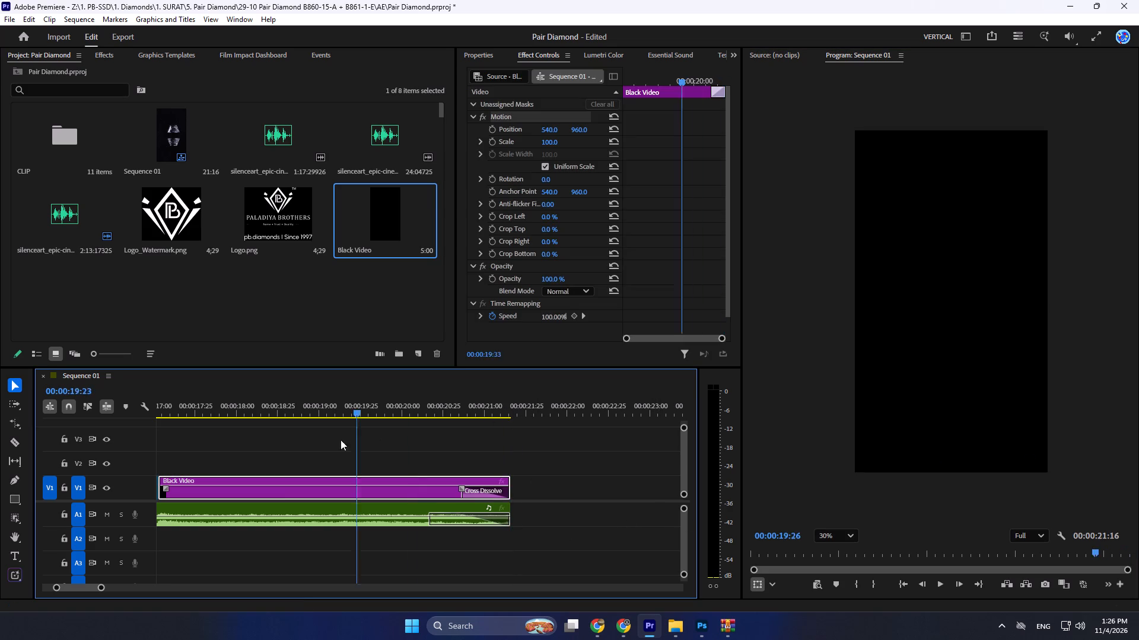
pyautogui.moveTo(341, 440); pyautogui.dragTo(284, 443)
pyautogui.press('space')
pyautogui.press('space')
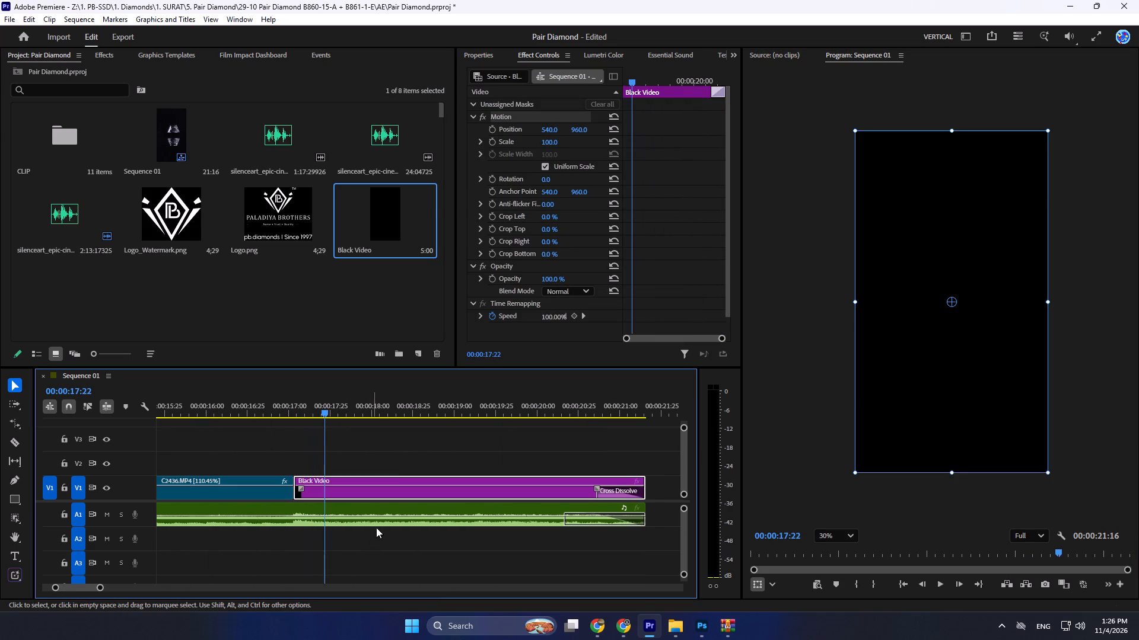
pyautogui.moveTo(319, 413); pyautogui.dragTo(297, 424)
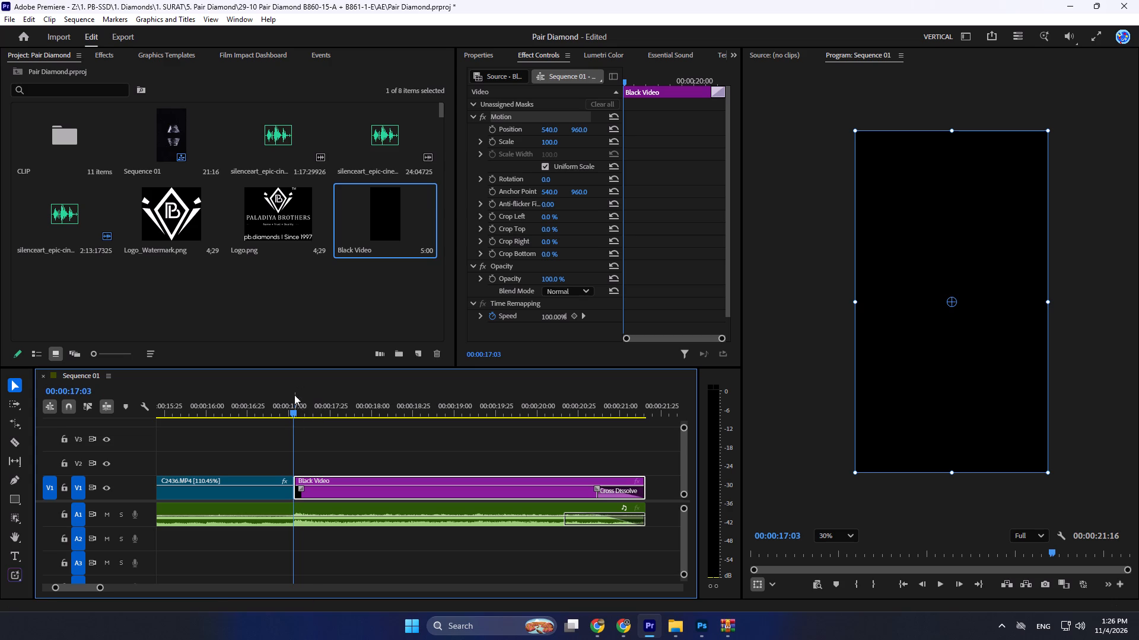
pyautogui.click(331, 431)
pyautogui.moveTo(282, 196); pyautogui.dragTo(300, 455)
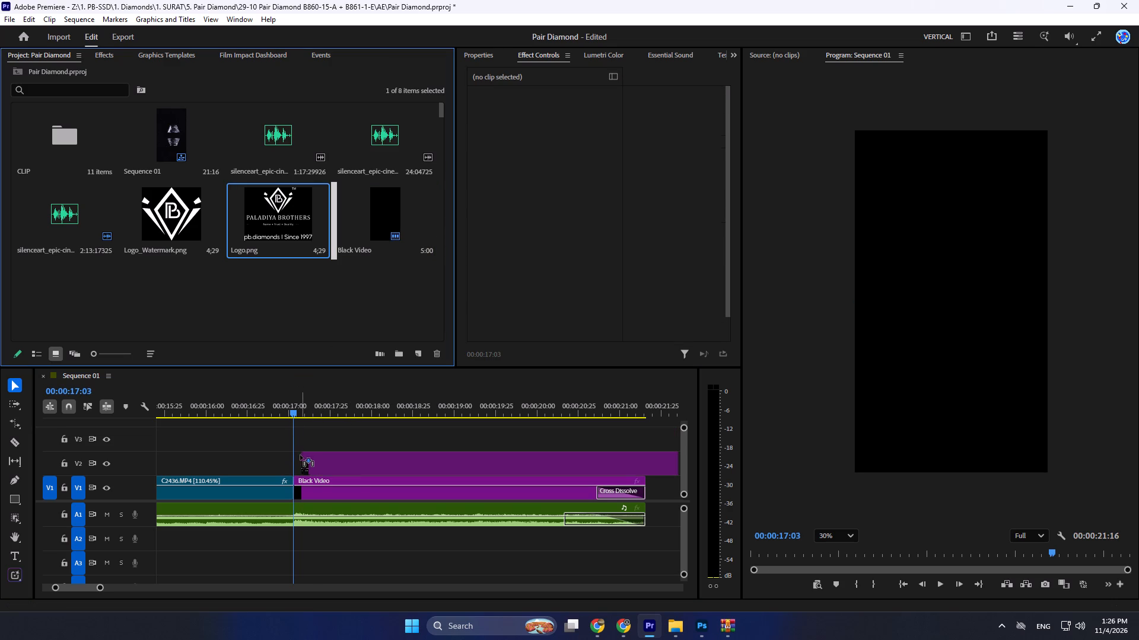
pyautogui.moveTo(300, 455); pyautogui.dragTo(297, 456)
# Cut Logo.png level with the end of the Black Video at 00:00:21:16 and delete the leftover piece.
pyautogui.keyDown('alt'); pyautogui.scroll(-5, 354, 472); pyautogui.keyUp('alt')
pyautogui.press('c')
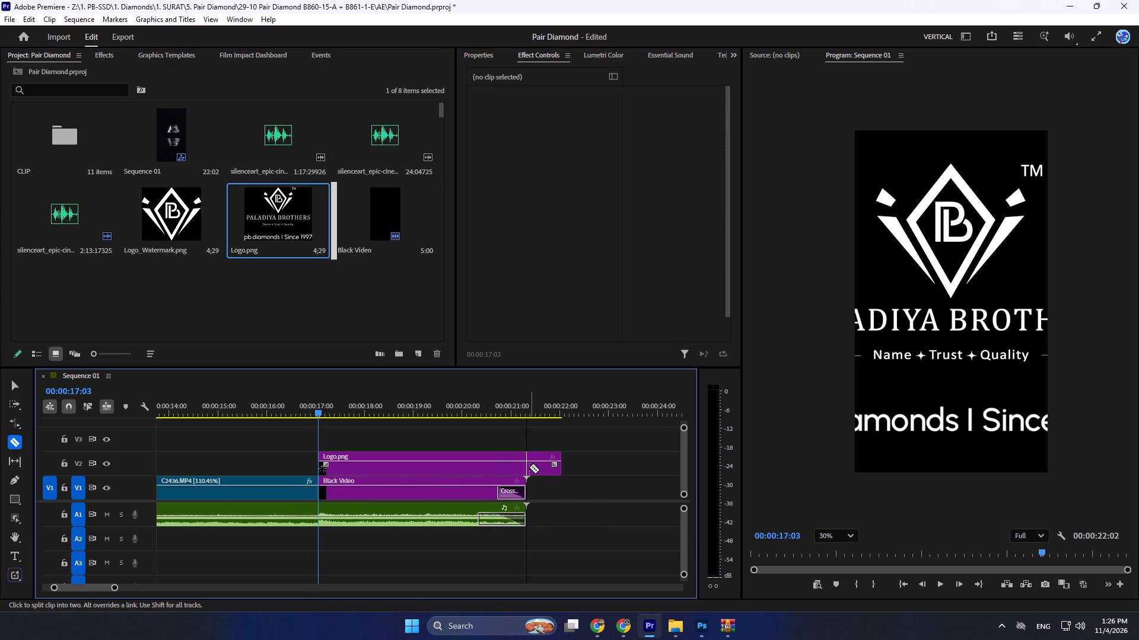
pyautogui.click(528, 467)
pyautogui.press('v')
pyautogui.click(540, 473)
pyautogui.press('Delete')
# Find the Dip to Black transition, apply it between C2436.MP4 and the Black Video, and play it back.
pyautogui.click(104, 52)
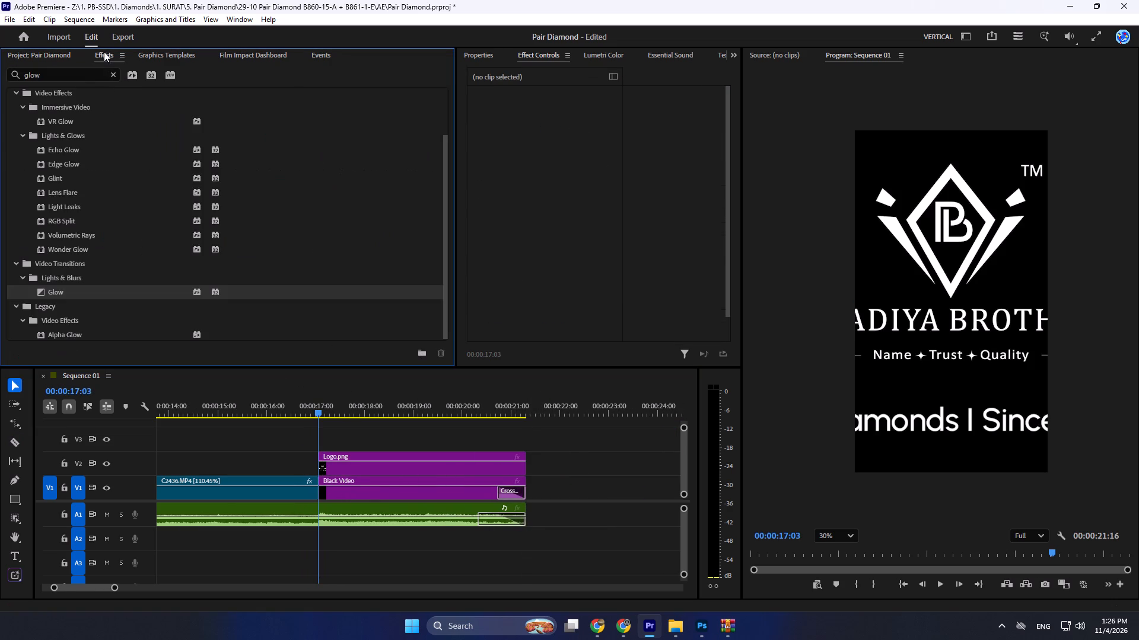
pyautogui.click(88, 79)
pyautogui.press('d')
pyautogui.hotkey('ctrl', 'a')
pyautogui.press('BackSpace')
pyautogui.write('dip')
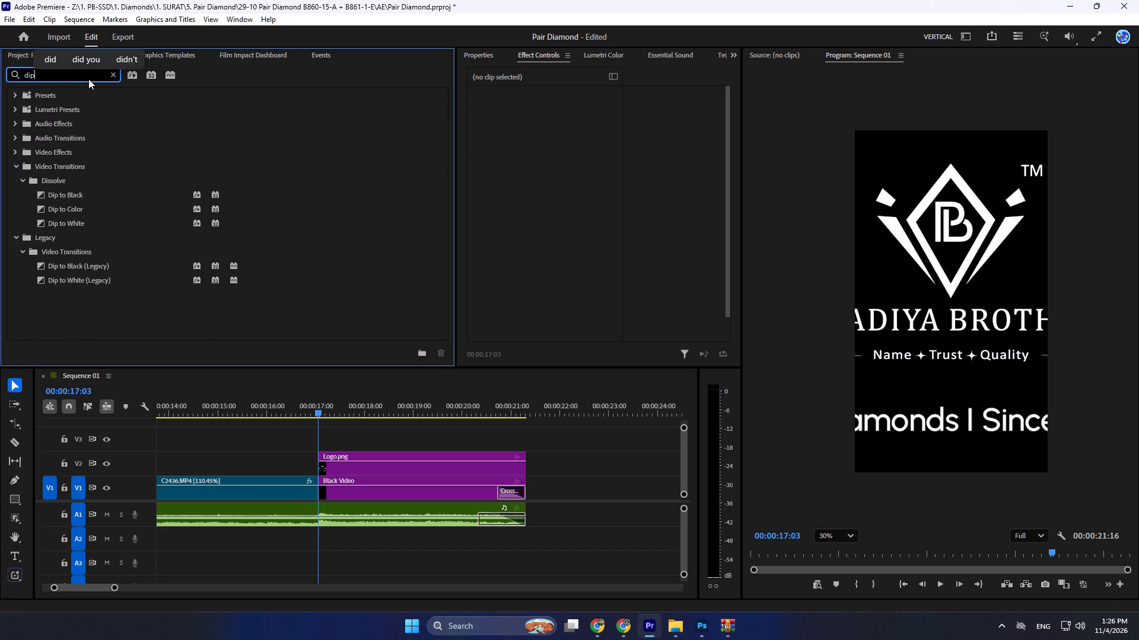
pyautogui.moveTo(77, 197); pyautogui.dragTo(323, 492)
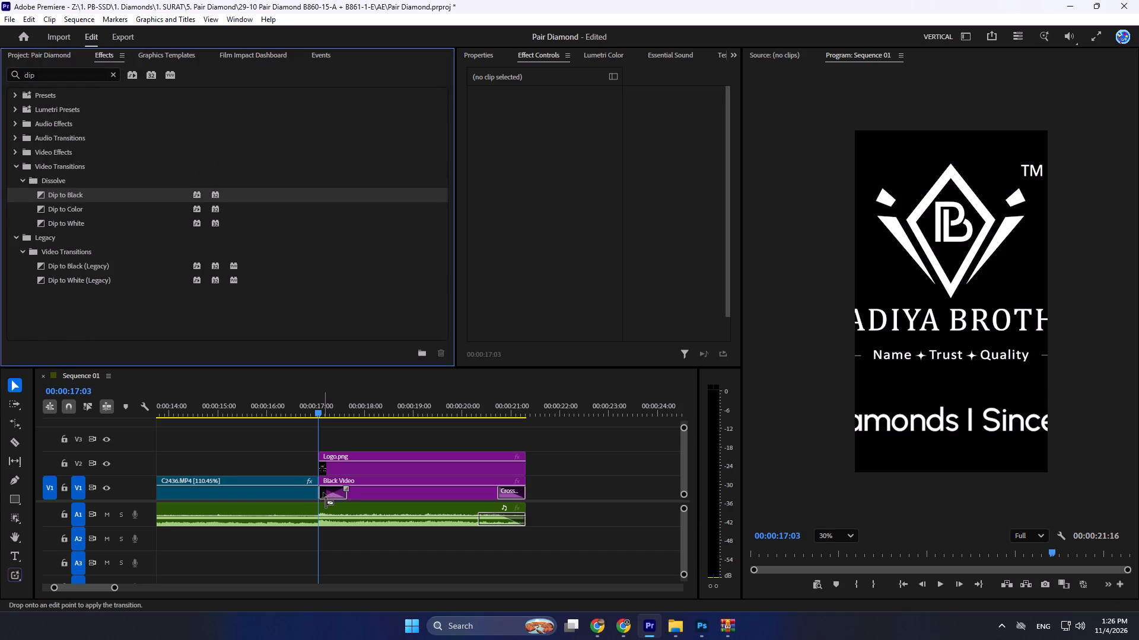
pyautogui.moveTo(323, 492); pyautogui.dragTo(319, 491)
pyautogui.keyDown('alt'); pyautogui.scroll(4, 334, 461); pyautogui.keyUp('alt')
pyautogui.moveTo(314, 409); pyautogui.dragTo(278, 420)
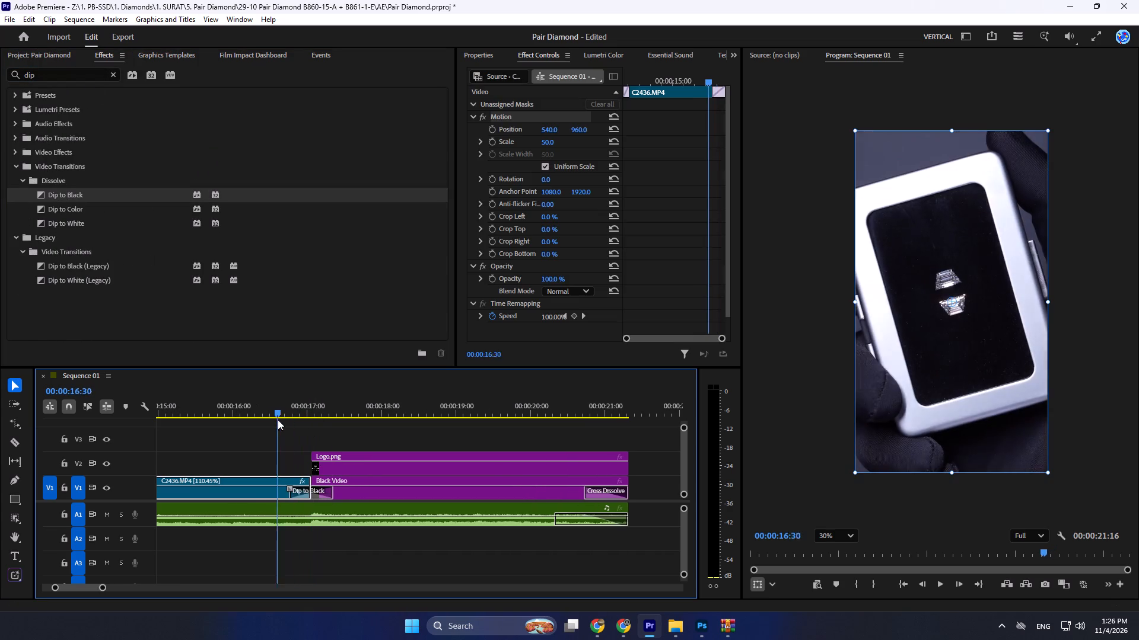
pyautogui.moveTo(278, 420); pyautogui.dragTo(273, 422)
pyautogui.press('space')
pyautogui.press('space')
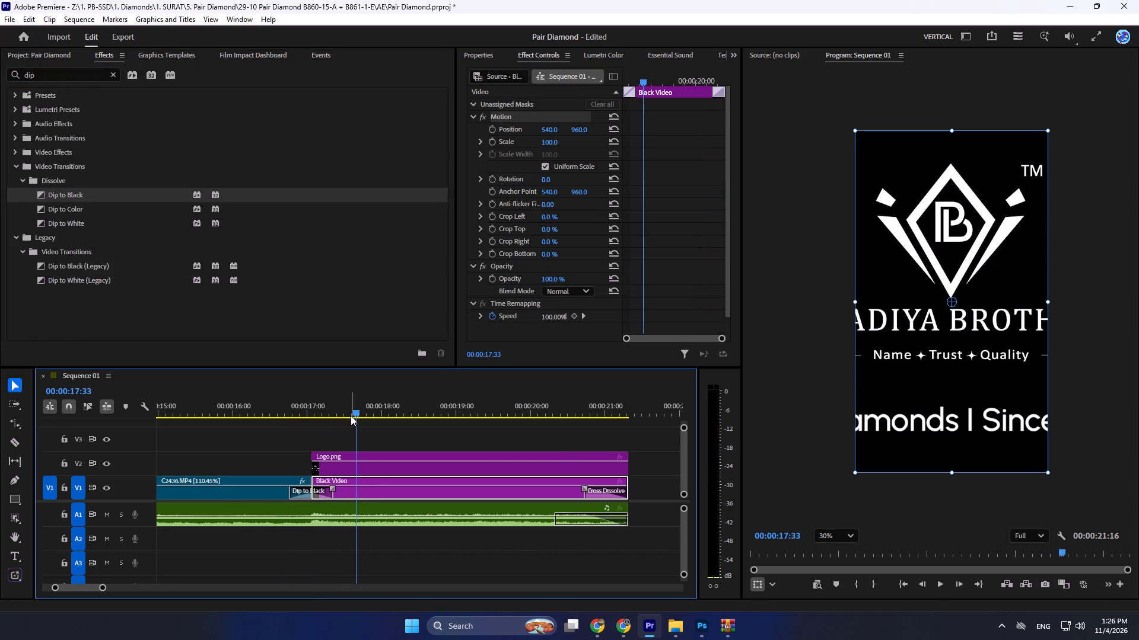
# Keyframe Logo.png's Scale at its start, 00:00:17:03, trying 60 and settling on 50.
pyautogui.moveTo(353, 410); pyautogui.dragTo(308, 417)
pyautogui.click(348, 463)
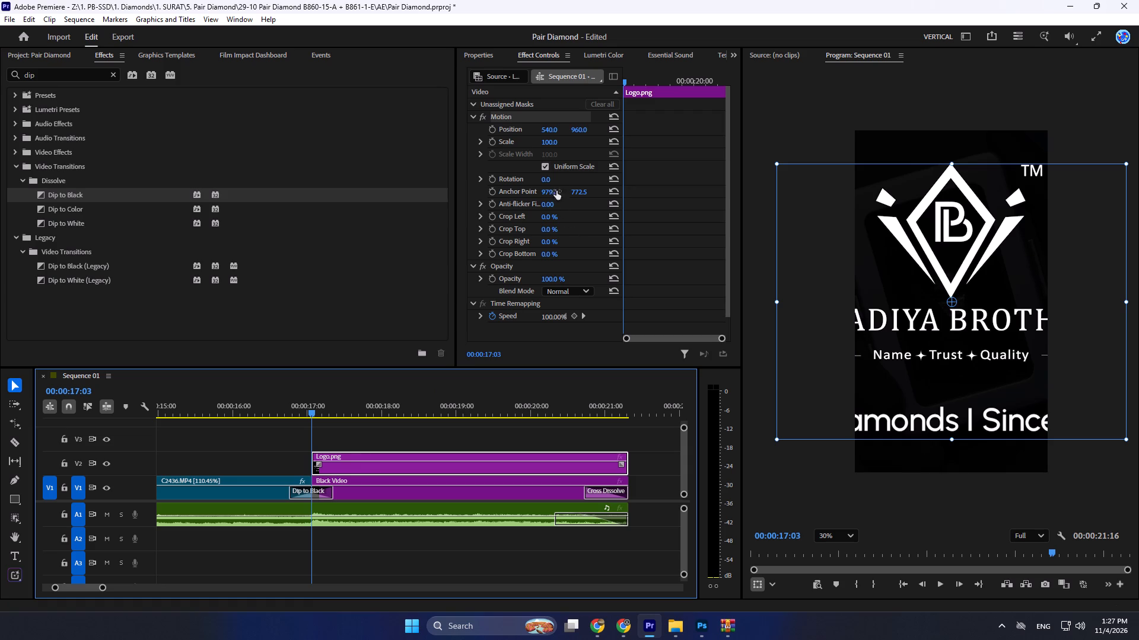
pyautogui.click(497, 144)
pyautogui.click(553, 142)
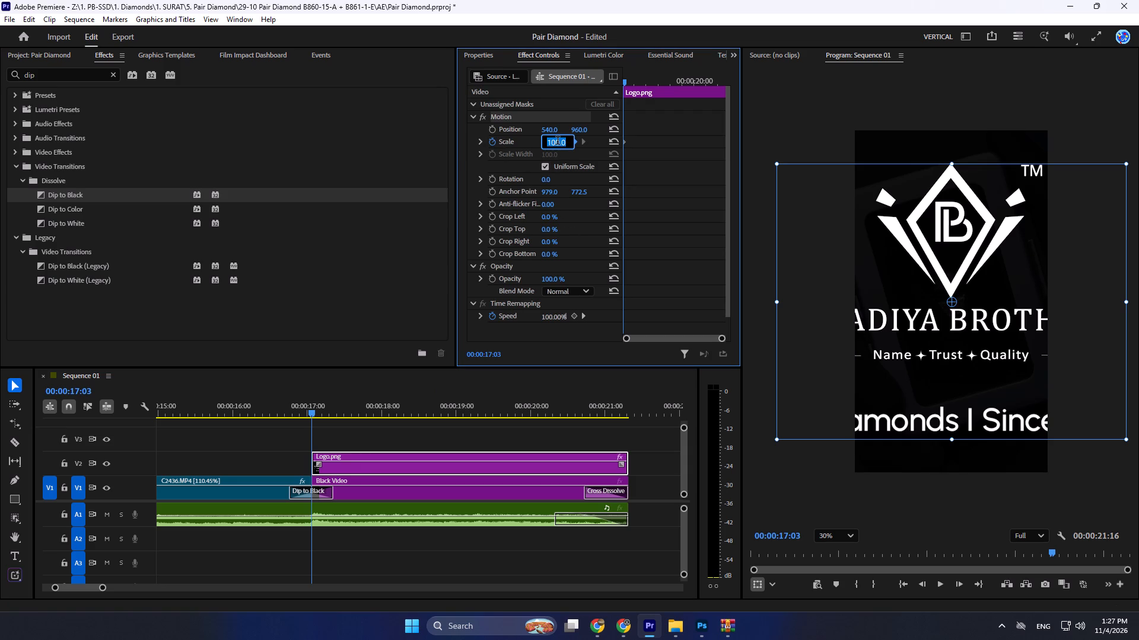
pyautogui.write('60')
pyautogui.press('Return')
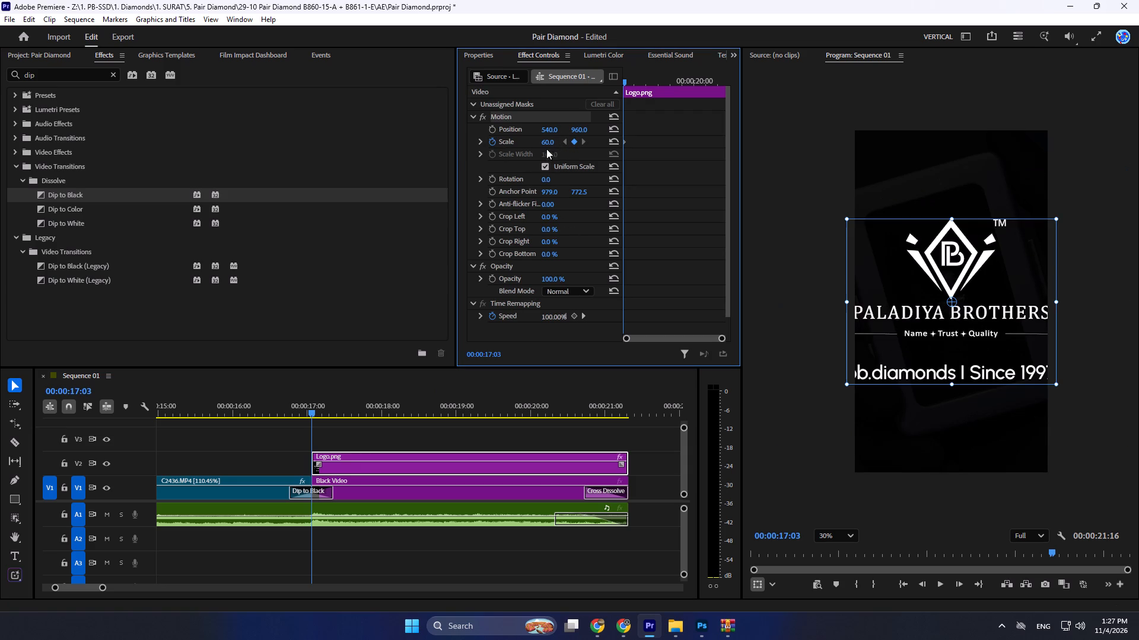
pyautogui.click(549, 145)
pyautogui.write('50')
pyautogui.press('Return')
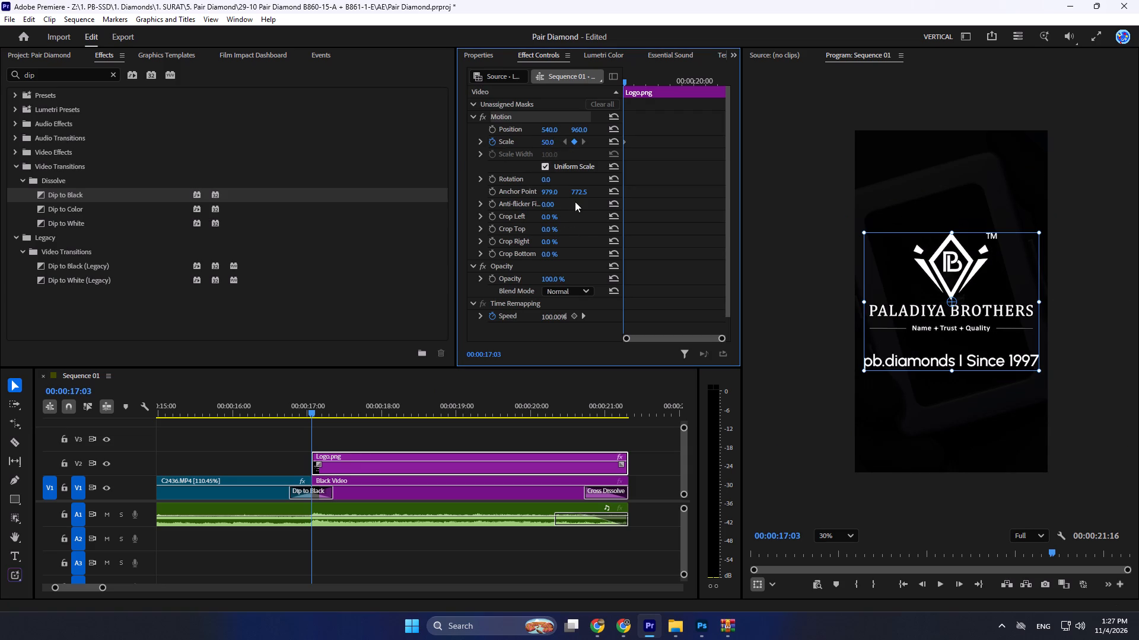
# Add an ending Scale keyframe of 40 at the end of Logo.png.
pyautogui.moveTo(562, 408); pyautogui.dragTo(632, 418)
pyautogui.click(548, 142)
pyautogui.write('40')
pyautogui.press('Return')
# Add a short fade-in transition at the start of Logo.png and play back the change from C2436.MP4.
pyautogui.moveTo(323, 407); pyautogui.dragTo(313, 409)
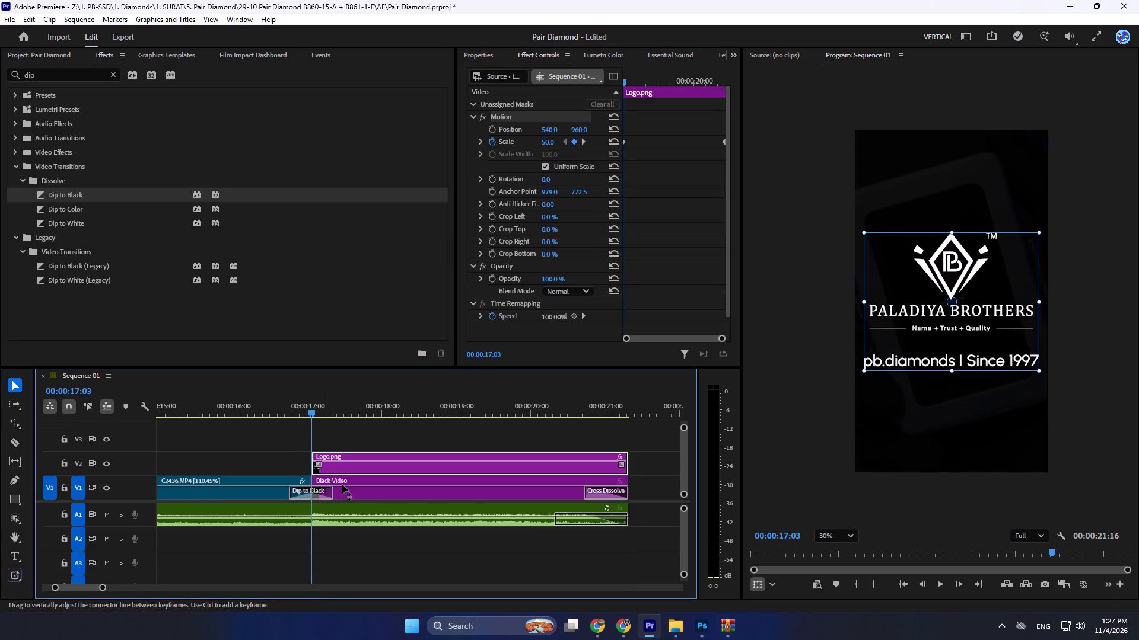
pyautogui.moveTo(316, 465); pyautogui.dragTo(327, 466)
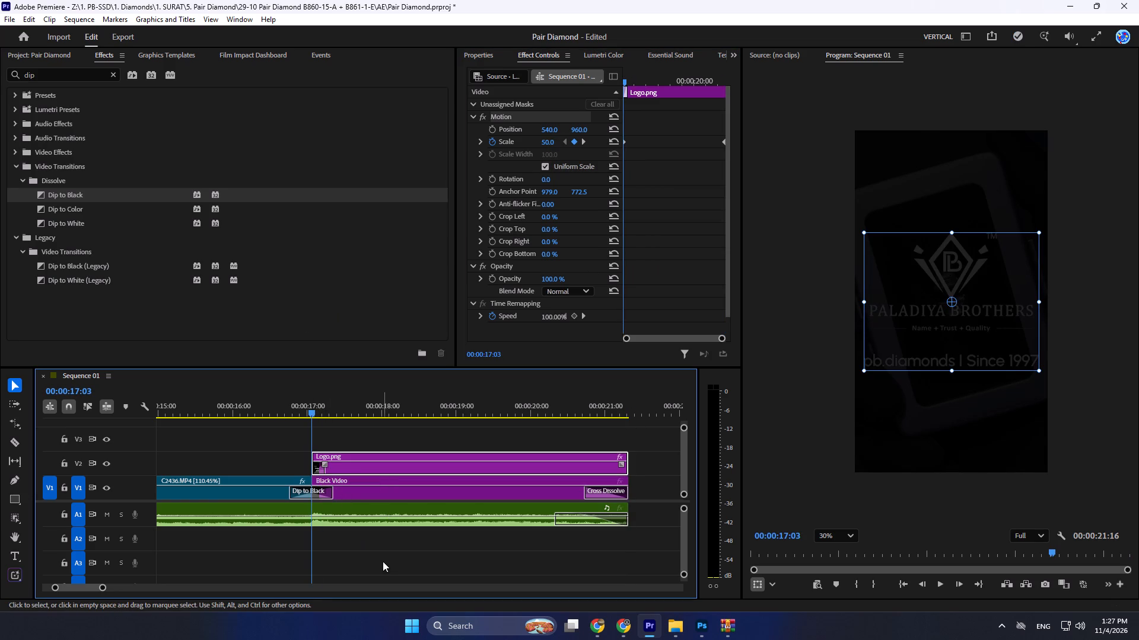
pyautogui.press('space')
pyautogui.press('space')
pyautogui.moveTo(351, 411); pyautogui.dragTo(302, 418)
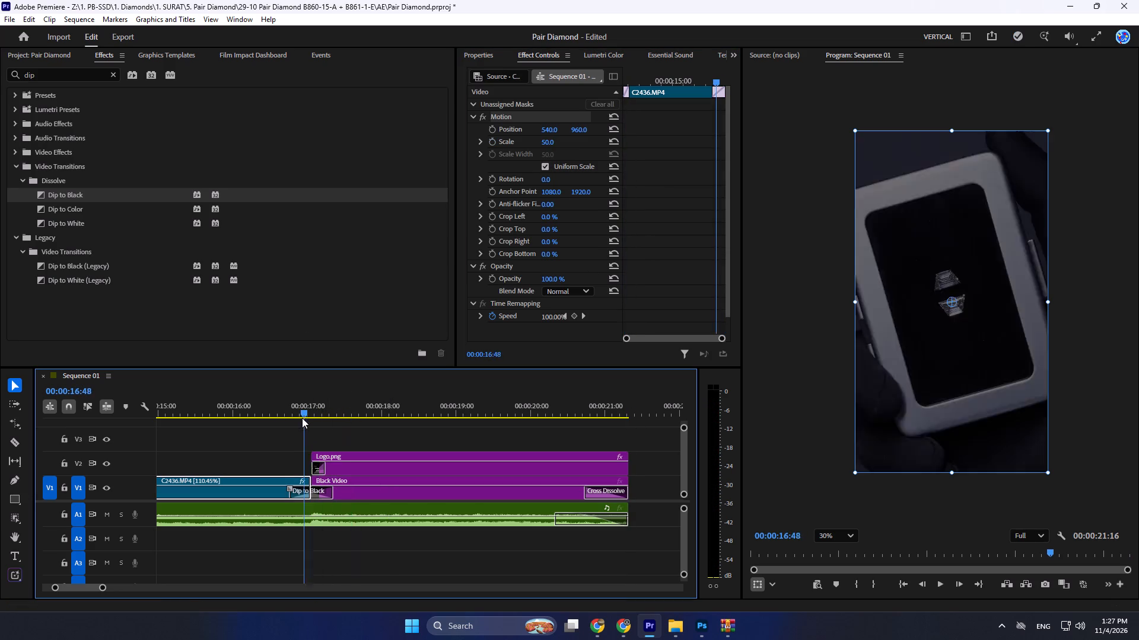
pyautogui.moveTo(302, 418); pyautogui.dragTo(306, 431)
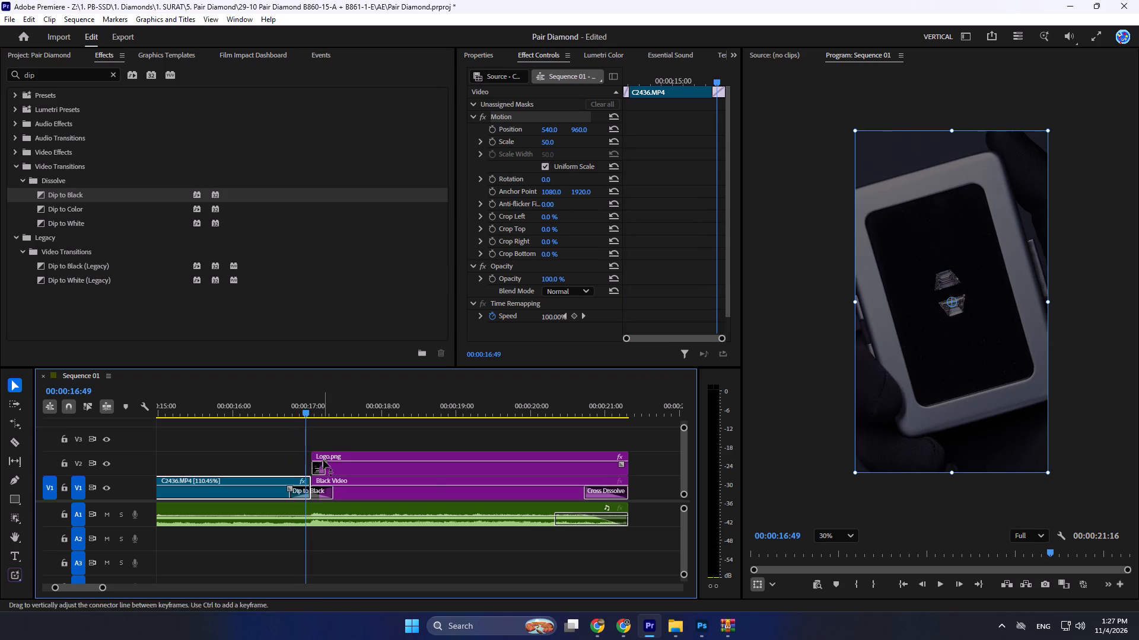
# Lengthen the Cross Dissolve on Logo.png, extend the clip's start about 9 frames earlier over the Dip to Black, and play it back.
pyautogui.moveTo(324, 464); pyautogui.dragTo(345, 465)
pyautogui.moveTo(316, 452); pyautogui.dragTo(303, 454)
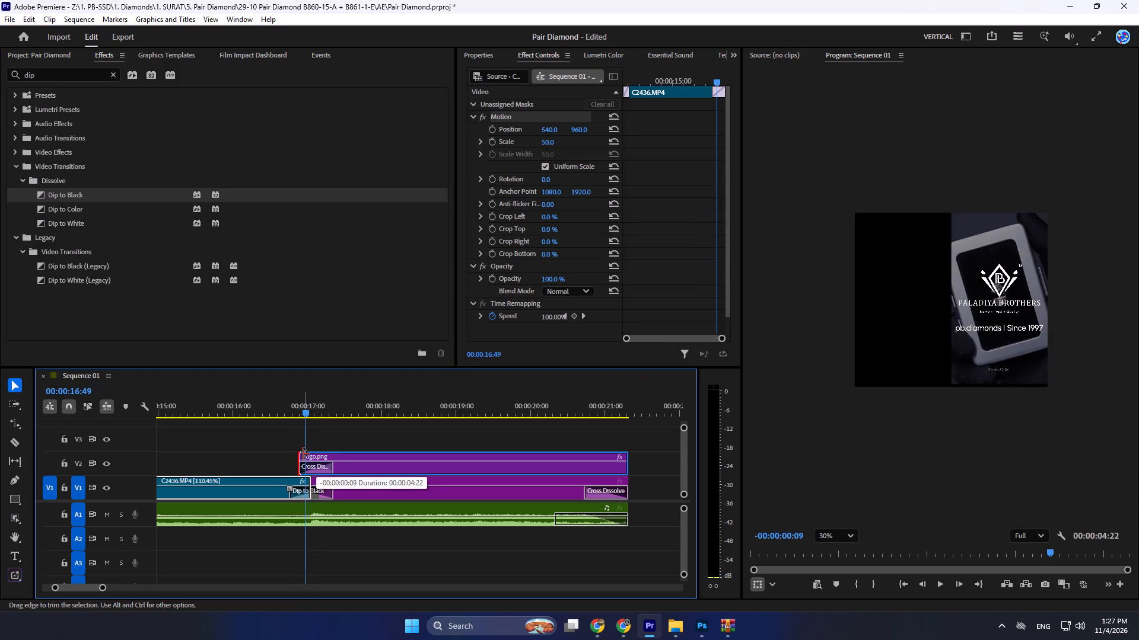
pyautogui.moveTo(303, 454); pyautogui.dragTo(305, 455)
pyautogui.moveTo(306, 410); pyautogui.dragTo(292, 415)
pyautogui.press('space')
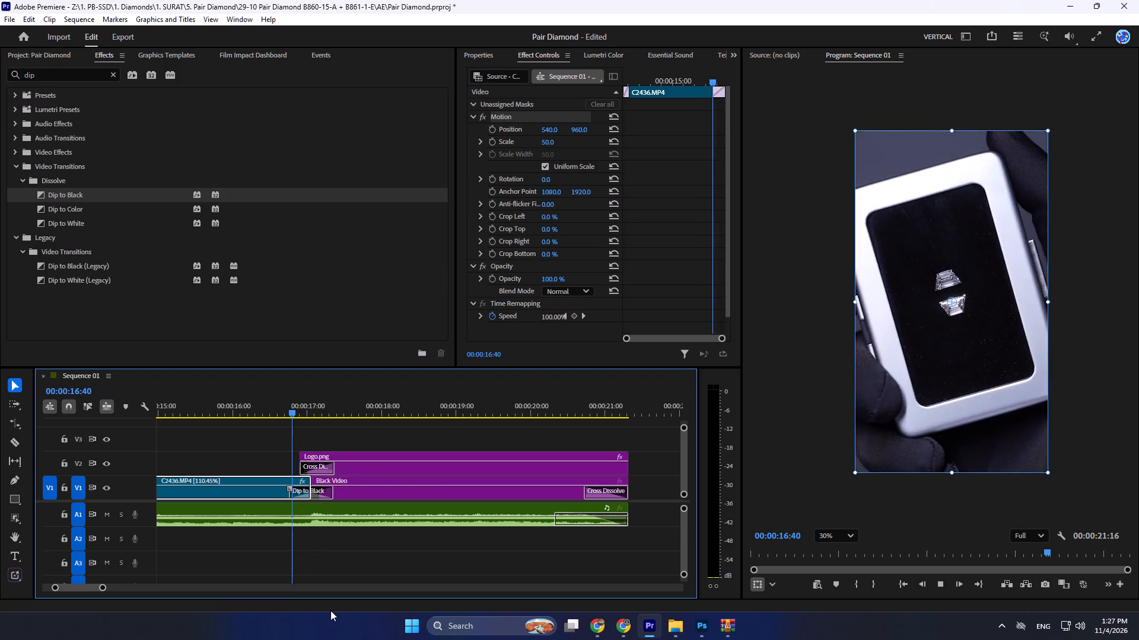
pyautogui.press('space')
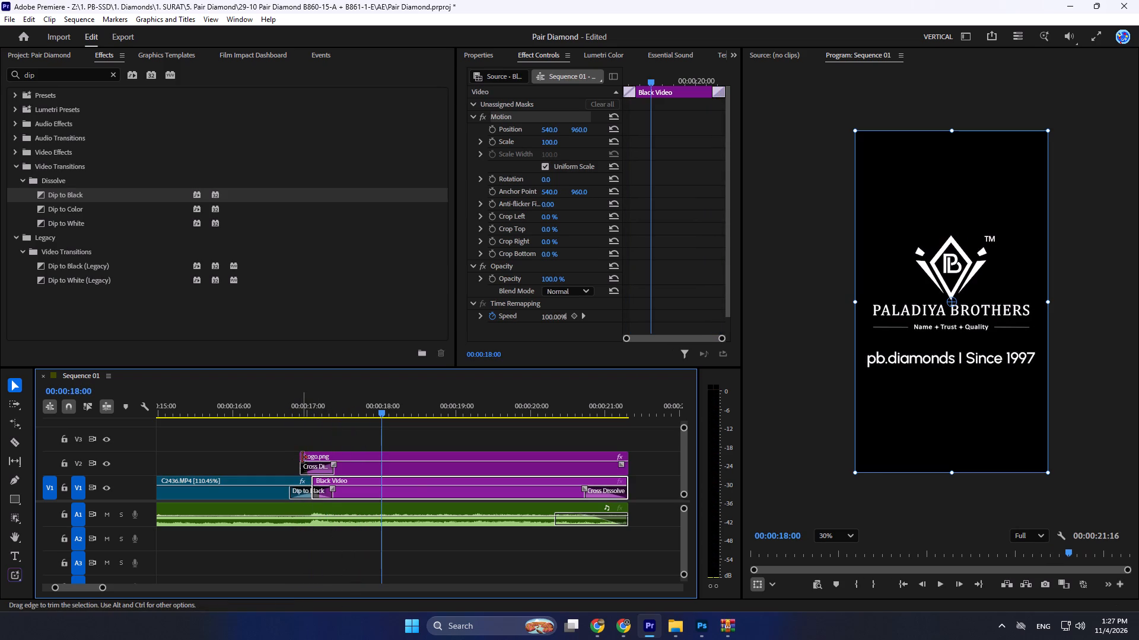
# Trim Logo.png's start slightly later, to about 00:00:17:00, and play back the logo ending through the end of the sequence.
pyautogui.moveTo(303, 455); pyautogui.dragTo(308, 458)
pyautogui.keyDown('alt'); pyautogui.scroll(7, 304, 458); pyautogui.keyUp('alt')
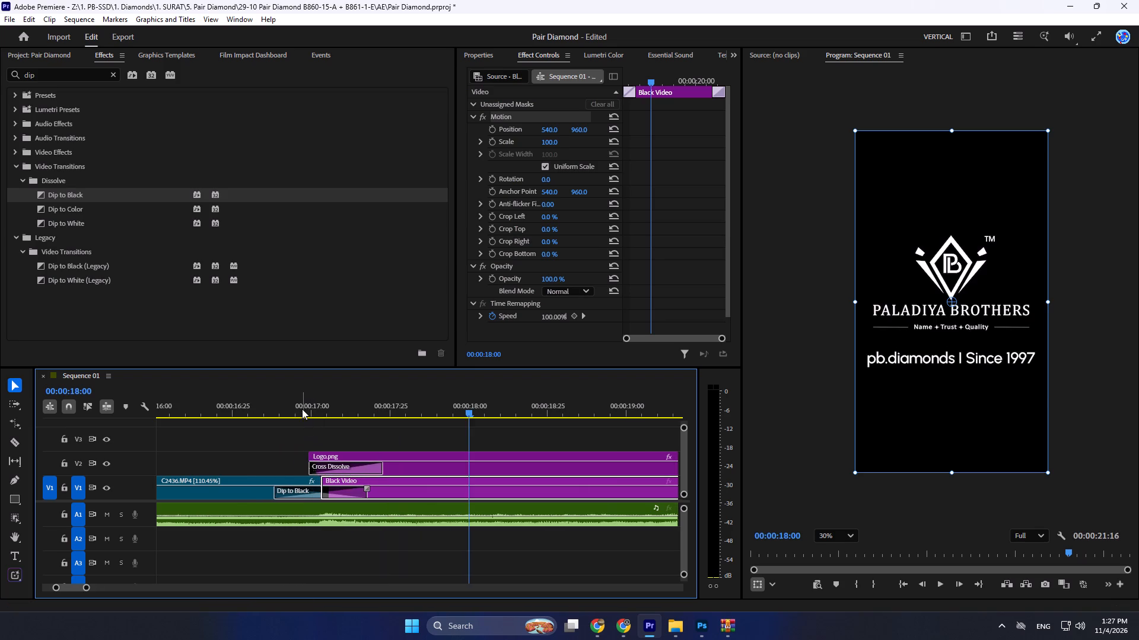
pyautogui.moveTo(301, 408); pyautogui.dragTo(285, 414)
pyautogui.press('space')
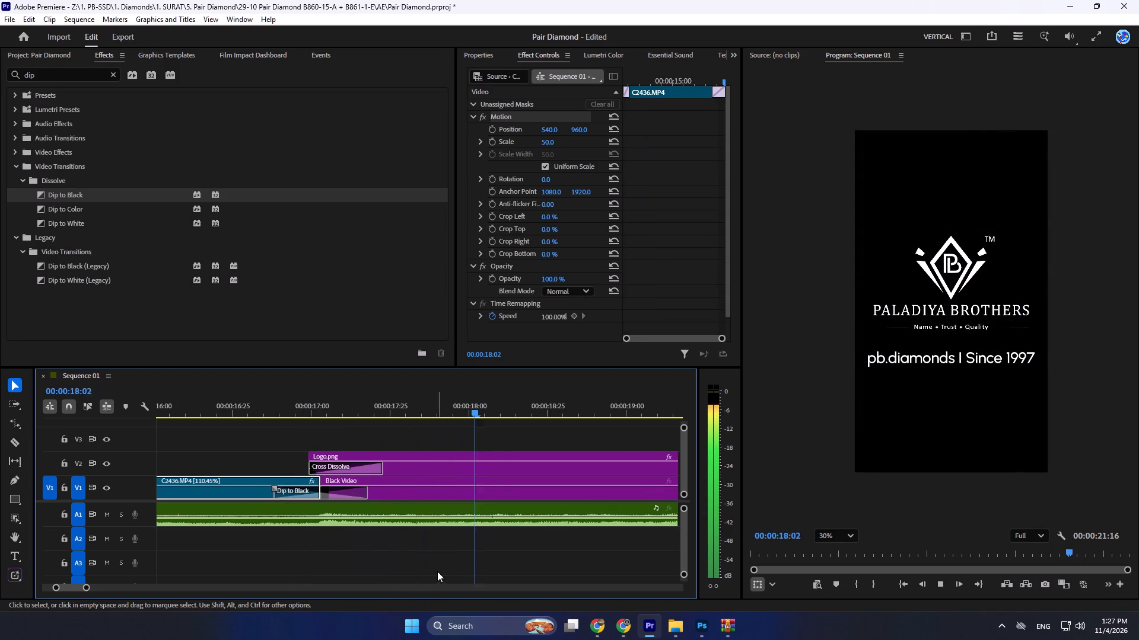
pyautogui.keyDown('alt'); pyautogui.scroll(-10, 444, 559); pyautogui.keyUp('alt')
pyautogui.keyDown('alt'); pyautogui.scroll(3, 511, 551); pyautogui.keyUp('alt')
pyautogui.keyDown('alt'); pyautogui.scroll(-3, 516, 559); pyautogui.keyUp('alt')
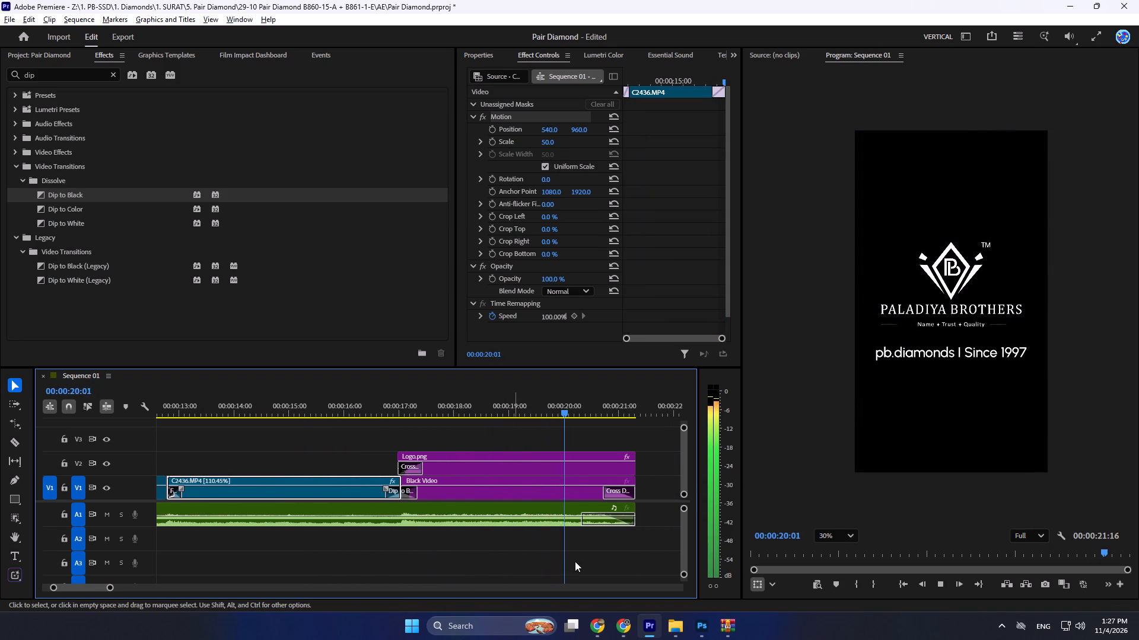
pyautogui.keyDown('alt'); pyautogui.scroll(-6, 548, 508); pyautogui.keyUp('alt')
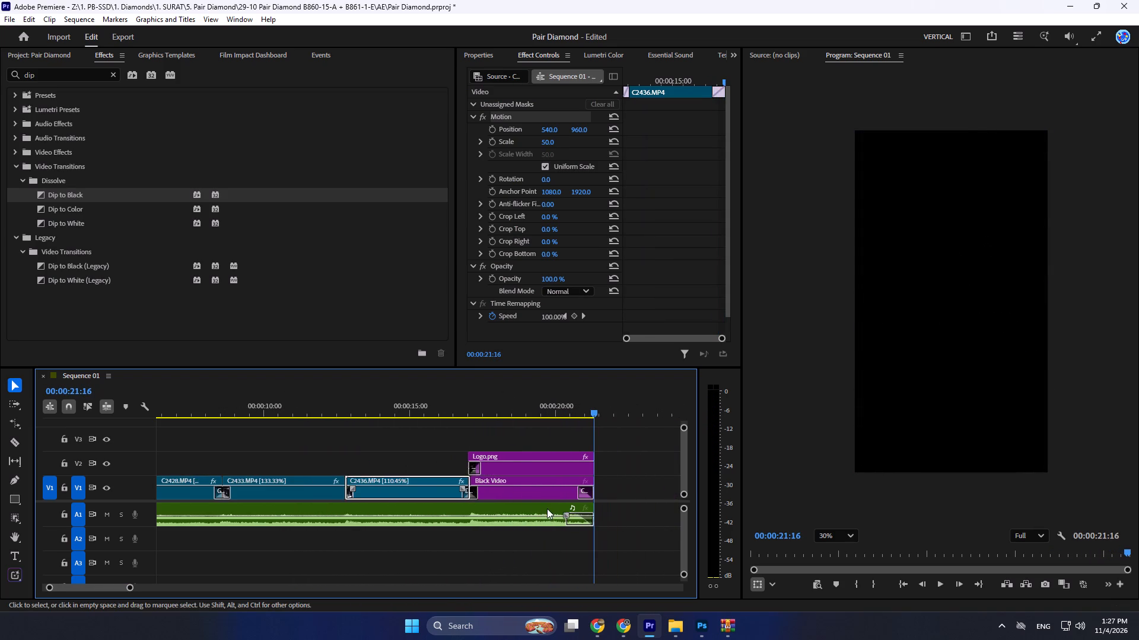
pyautogui.keyDown('alt'); pyautogui.scroll(-6, 298, 481); pyautogui.keyUp('alt')
# Place Logo_Watermark.png on track V3 and extend it to the end of C2436.MP4.
pyautogui.click(74, 213)
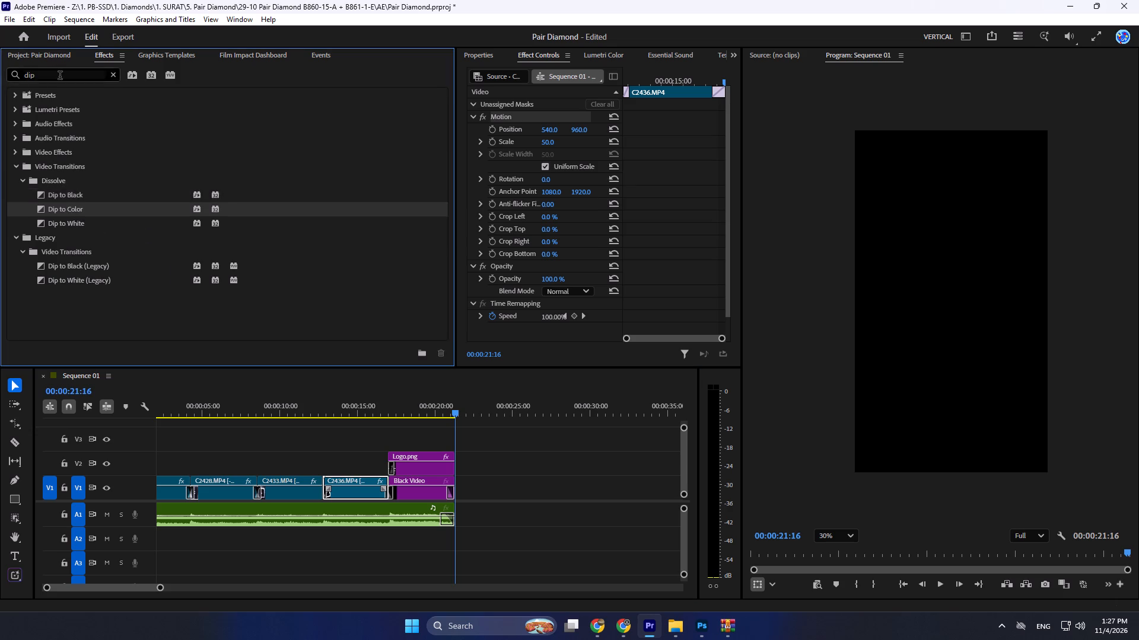
pyautogui.click(46, 56)
pyautogui.moveTo(170, 231); pyautogui.dragTo(149, 434)
pyautogui.moveTo(226, 430); pyautogui.dragTo(390, 441)
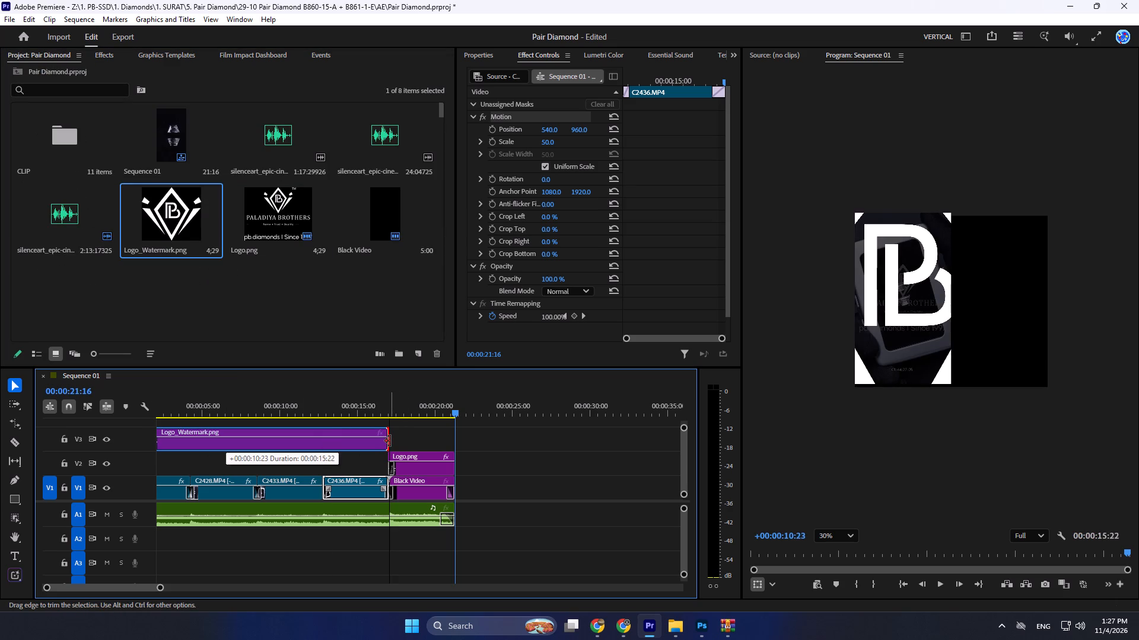
pyautogui.moveTo(390, 441); pyautogui.dragTo(386, 440)
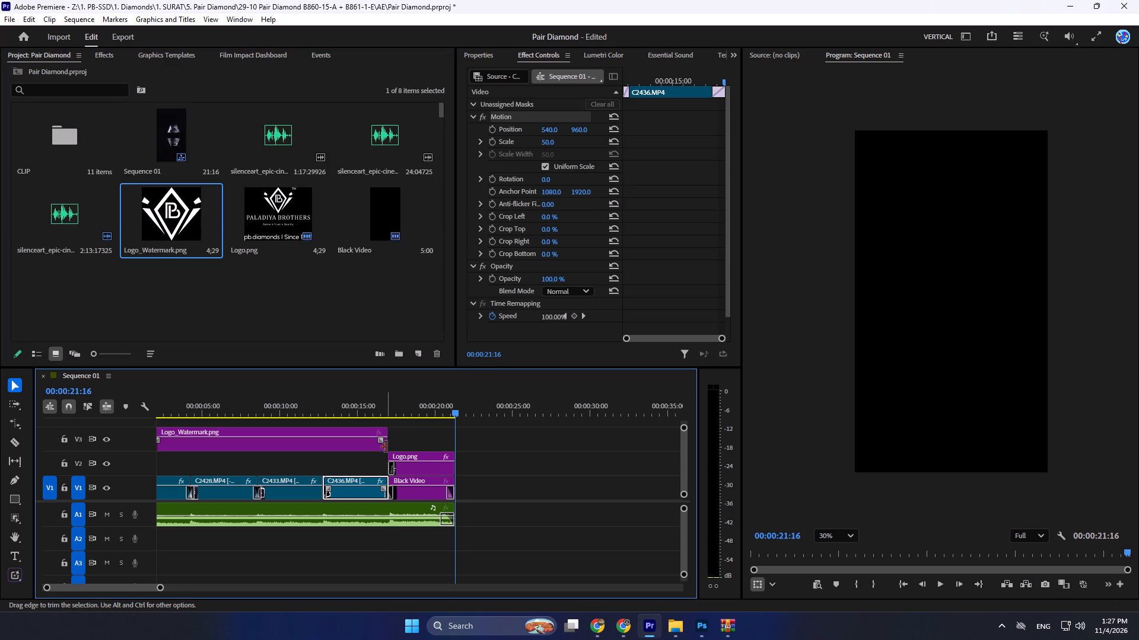
# Apply the default transition to the end of Logo_Watermark.png.
pyautogui.click(386, 442)
pyautogui.rightClick(386, 442)
pyautogui.click(424, 513)
pyautogui.click(427, 521)
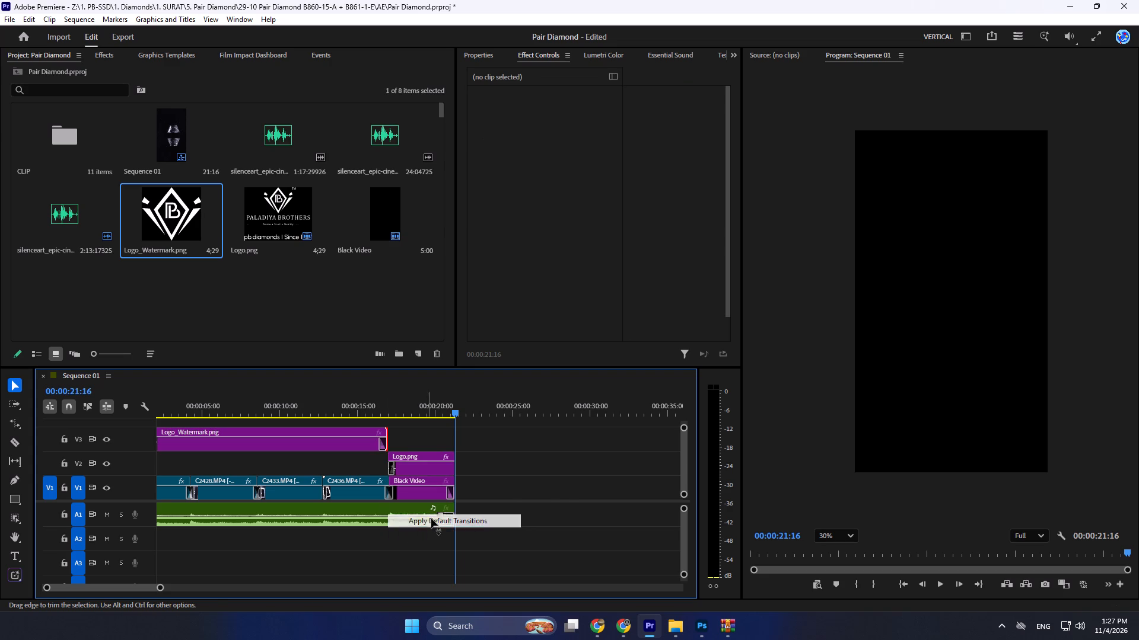
pyautogui.click(566, 492)
# Set Logo_Watermark.png's Scale to 4 and position it near the video frame's upper-right corner, at about 909, 175.
pyautogui.click(332, 445)
pyautogui.click(546, 143)
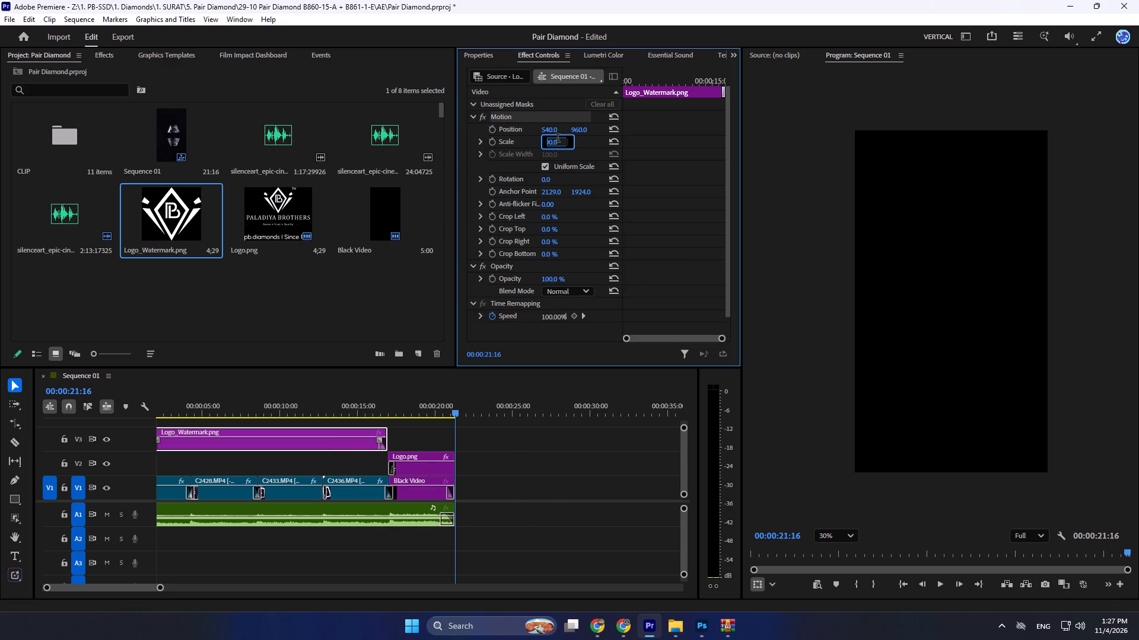
pyautogui.press('4')
pyautogui.press('Return')
pyautogui.click(240, 405)
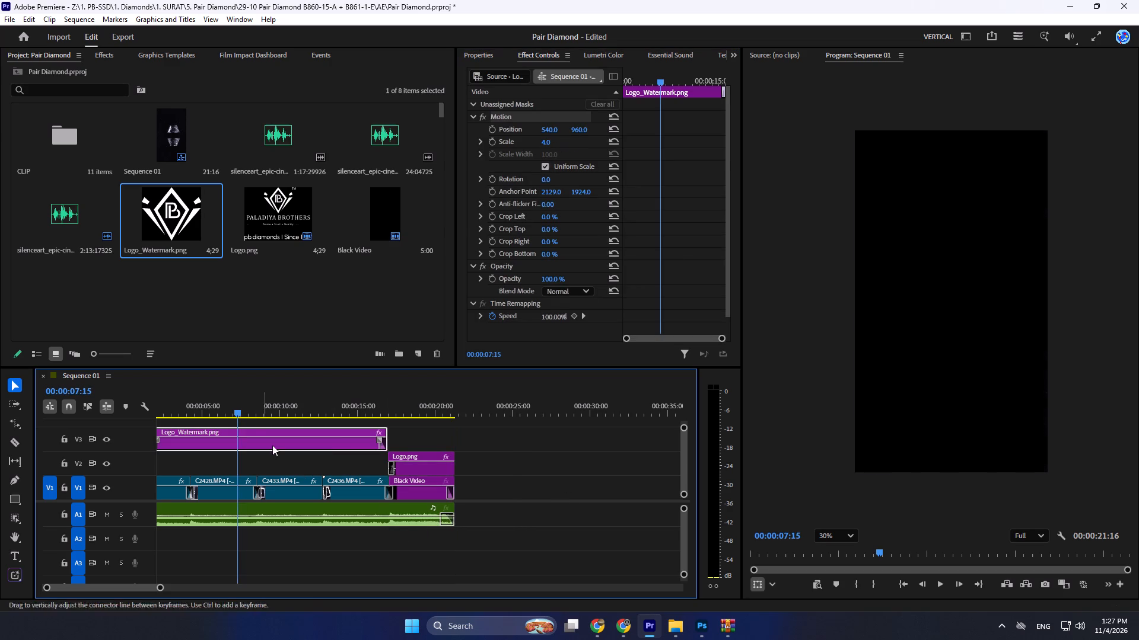
pyautogui.moveTo(958, 302); pyautogui.dragTo(1011, 190)
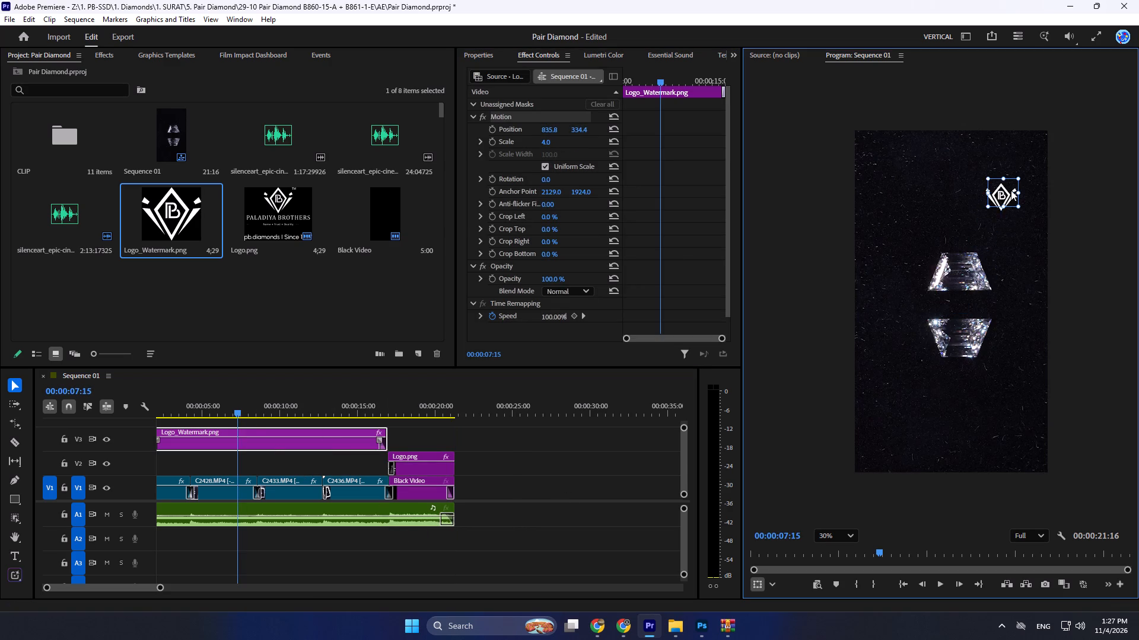
pyautogui.moveTo(1011, 190); pyautogui.dragTo(1028, 162)
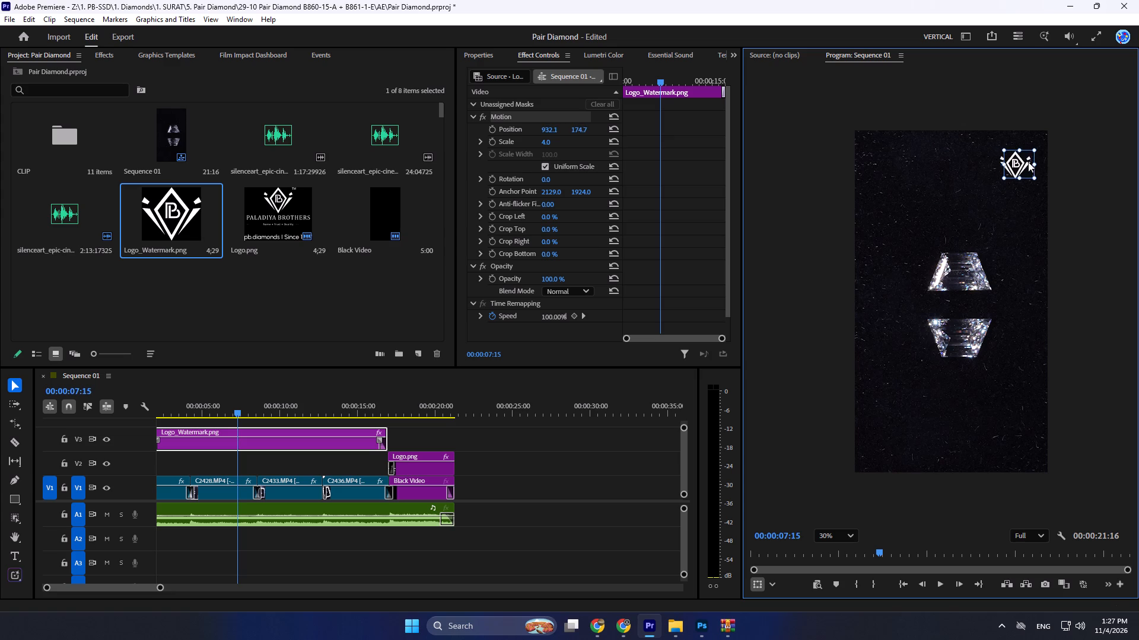
pyautogui.moveTo(1028, 162); pyautogui.dragTo(1024, 162)
pyautogui.click(1108, 243)
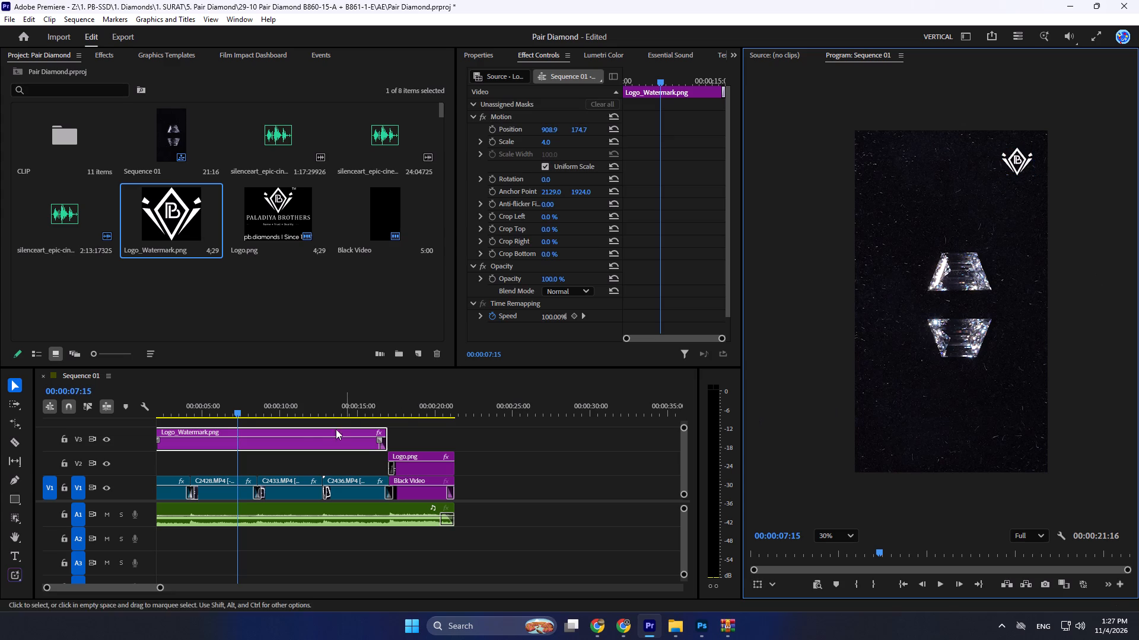
# Extend the start of Logo_Watermark.png back to the beginning of the sequence, 00:00:00:00.
pyautogui.moveTo(236, 414); pyautogui.dragTo(7, 417)
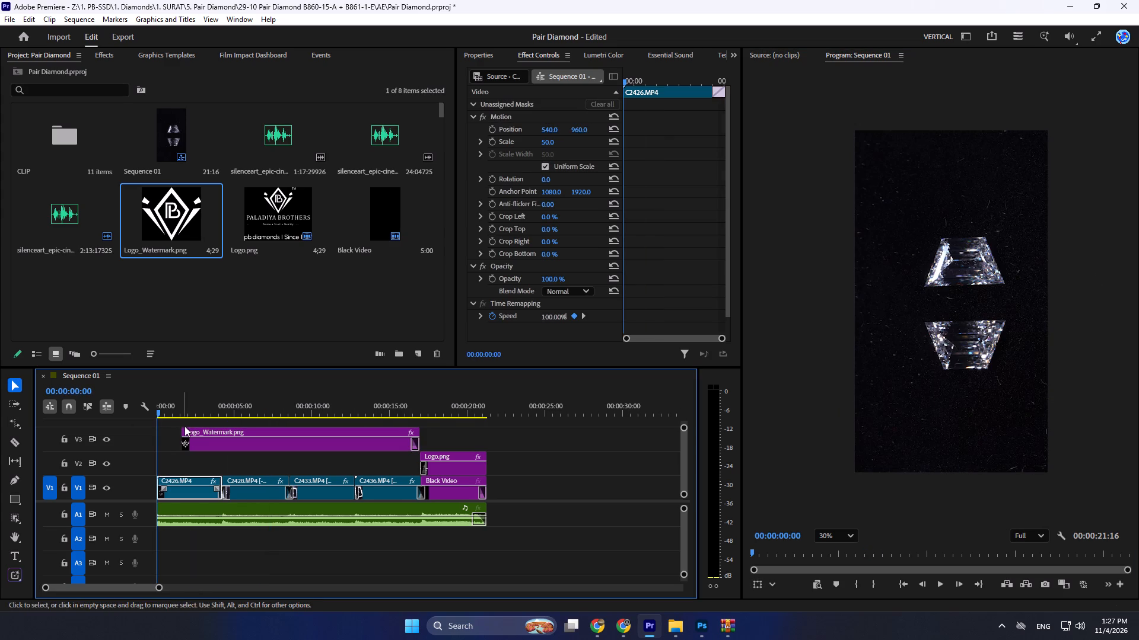
pyautogui.moveTo(184, 430); pyautogui.dragTo(74, 424)
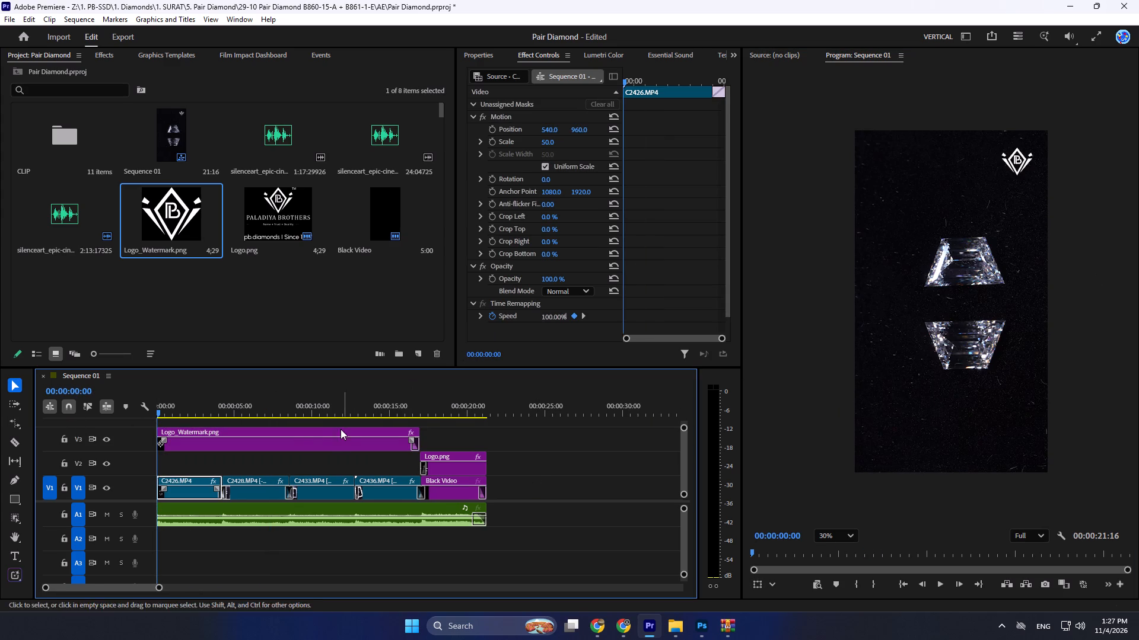
# Set Logo_Watermark.png's Scale to 3.2 and move it closer to the frame's corner, to about 937, 154.
pyautogui.click(307, 438)
pyautogui.click(549, 139)
pyautogui.write('3.2')
pyautogui.press('Return')
pyautogui.scroll(6, 1055, 136)
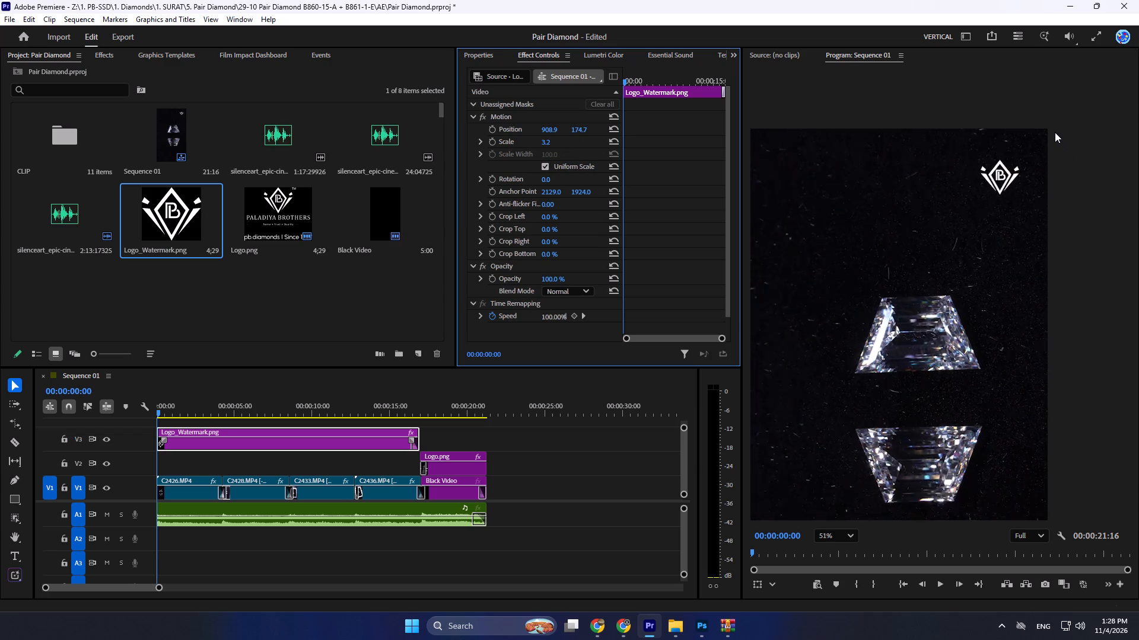
pyautogui.scroll(5, 1055, 132)
pyautogui.doubleClick(978, 198)
pyautogui.moveTo(984, 204); pyautogui.dragTo(997, 196)
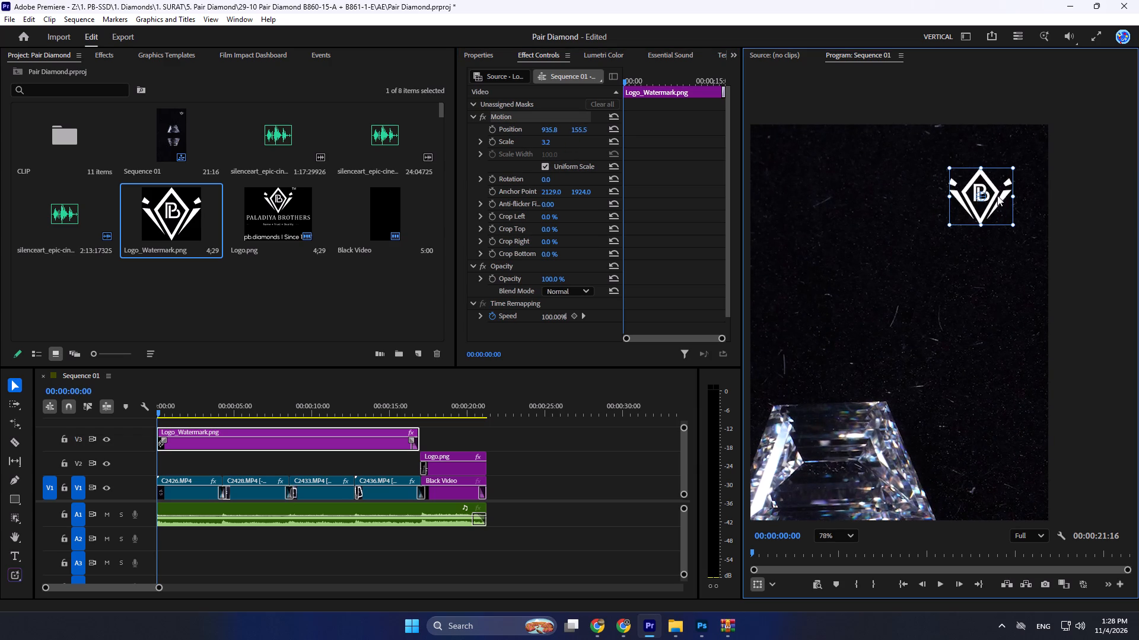
pyautogui.moveTo(997, 196); pyautogui.dragTo(997, 195)
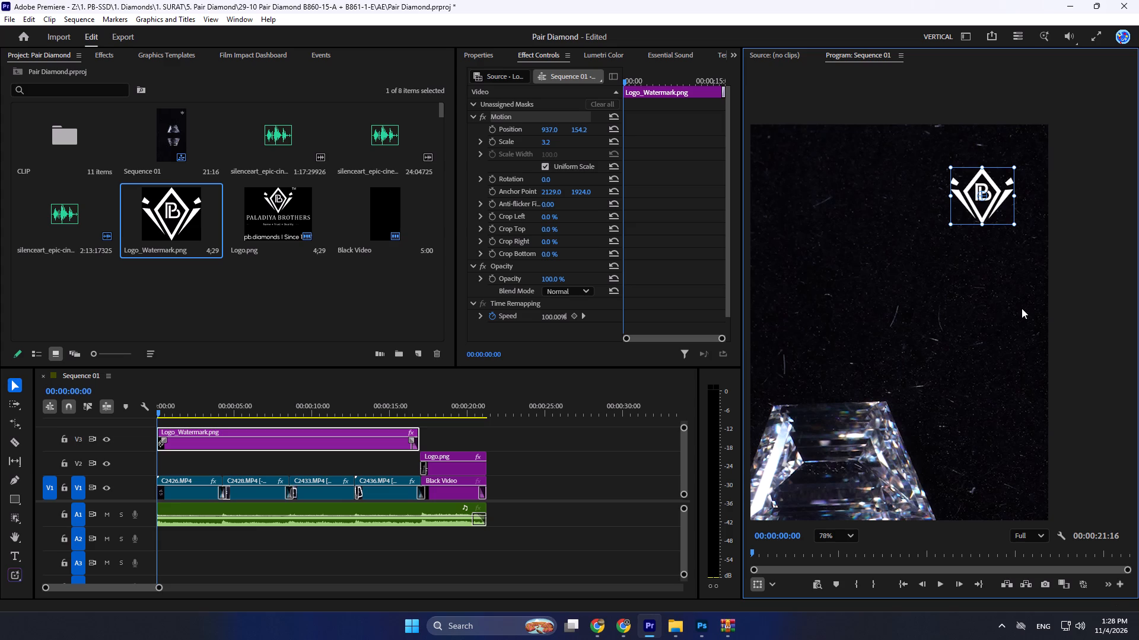
# Fit the whole frame in the preview and play the sequence from the start to review the watermark over the clips.
pyautogui.press('space')
pyautogui.press('space')
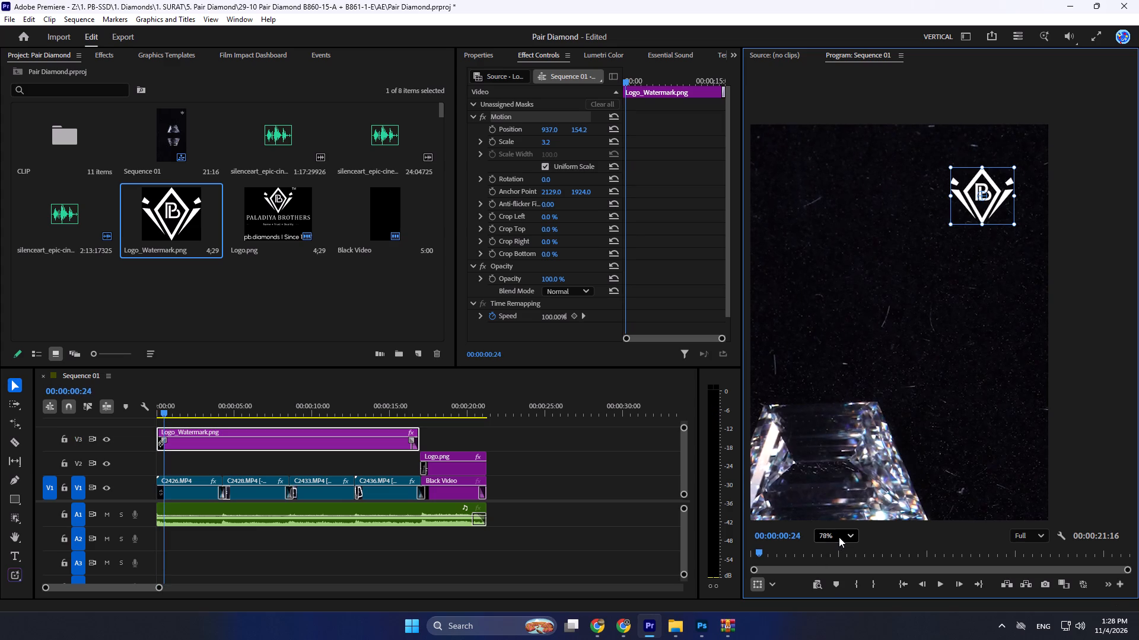
pyautogui.click(839, 537)
pyautogui.click(838, 370)
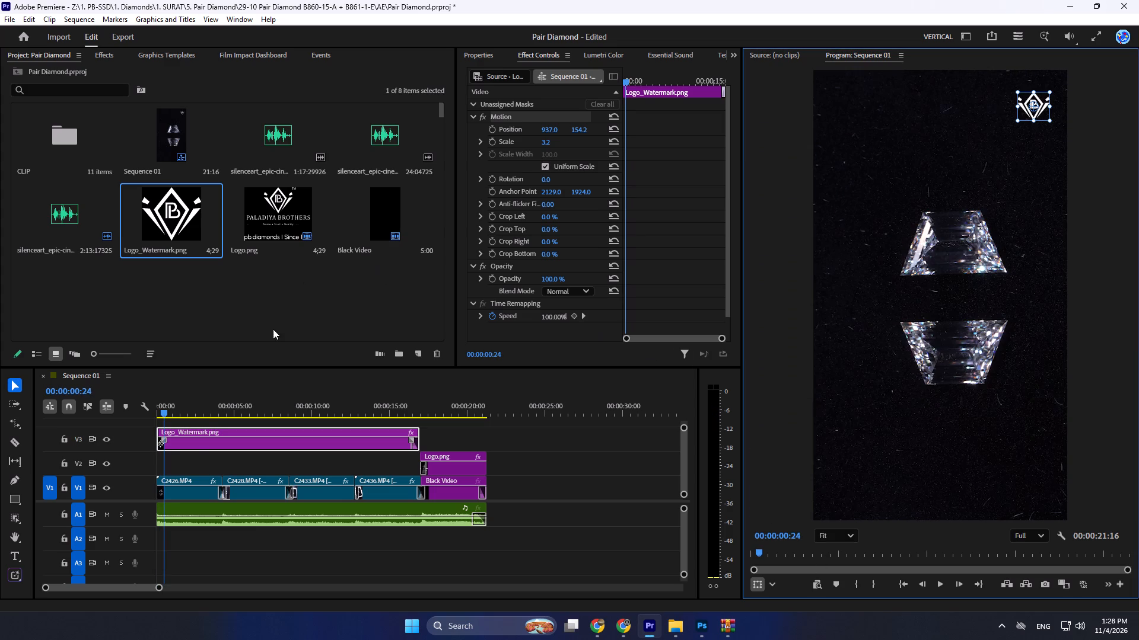
pyautogui.moveTo(164, 407); pyautogui.dragTo(65, 412)
pyautogui.press('space')
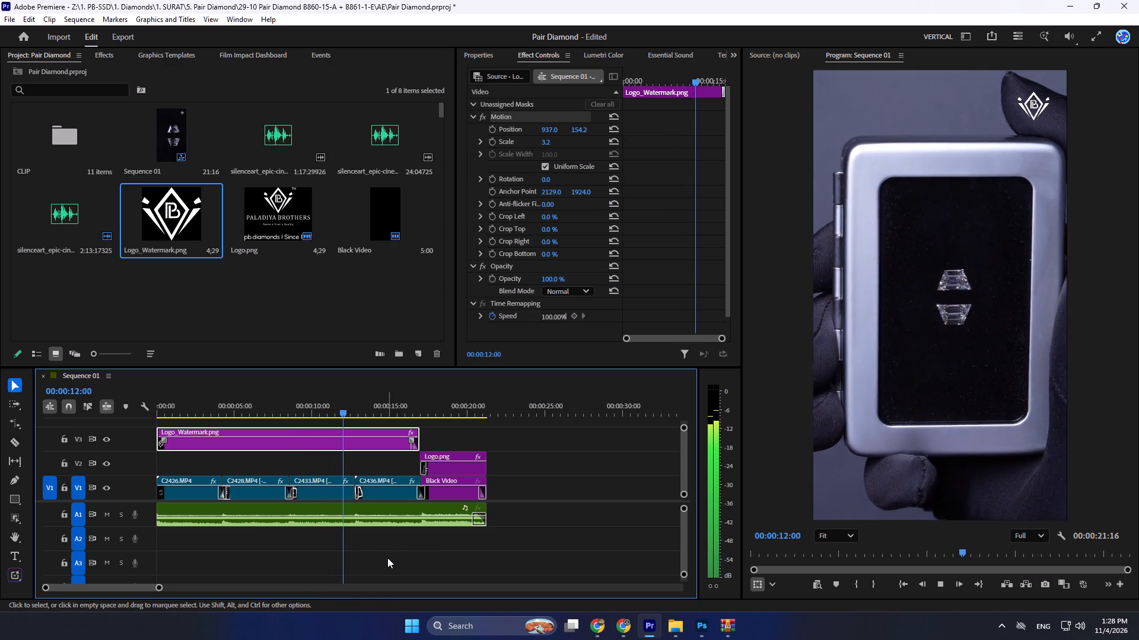
pyautogui.press('space')
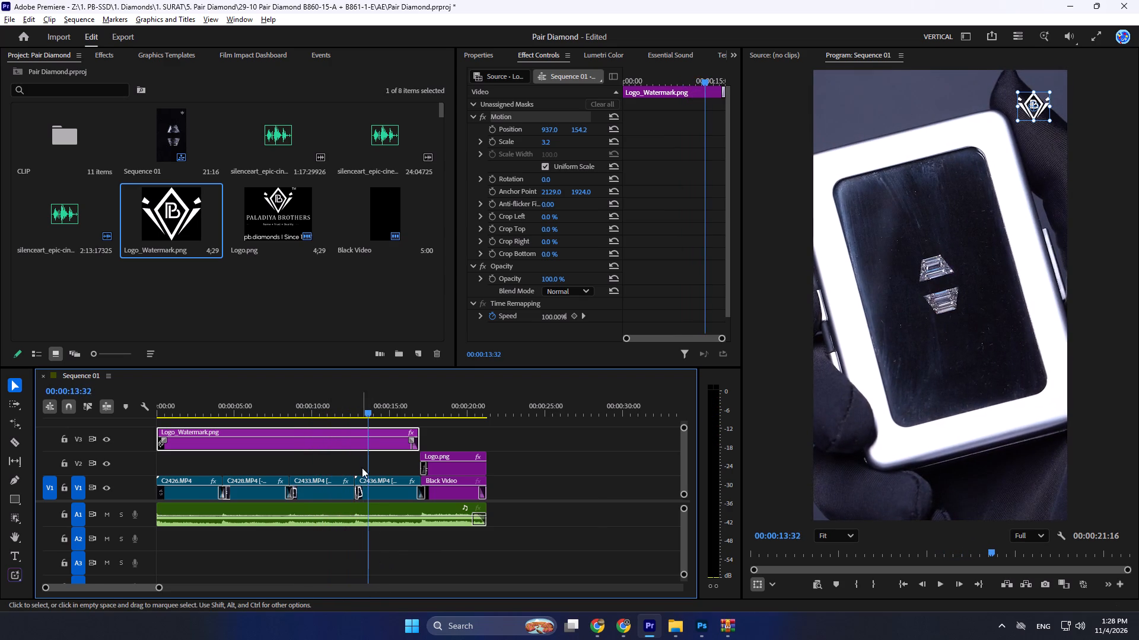
# Lengthen the Flash transition at the start of C2436.MP4 to 23 frames and play back the cut from C2433.MP4.
pyautogui.keyDown('alt'); pyautogui.scroll(18, 362, 468); pyautogui.keyUp('alt')
pyautogui.moveTo(358, 485); pyautogui.dragTo(372, 486)
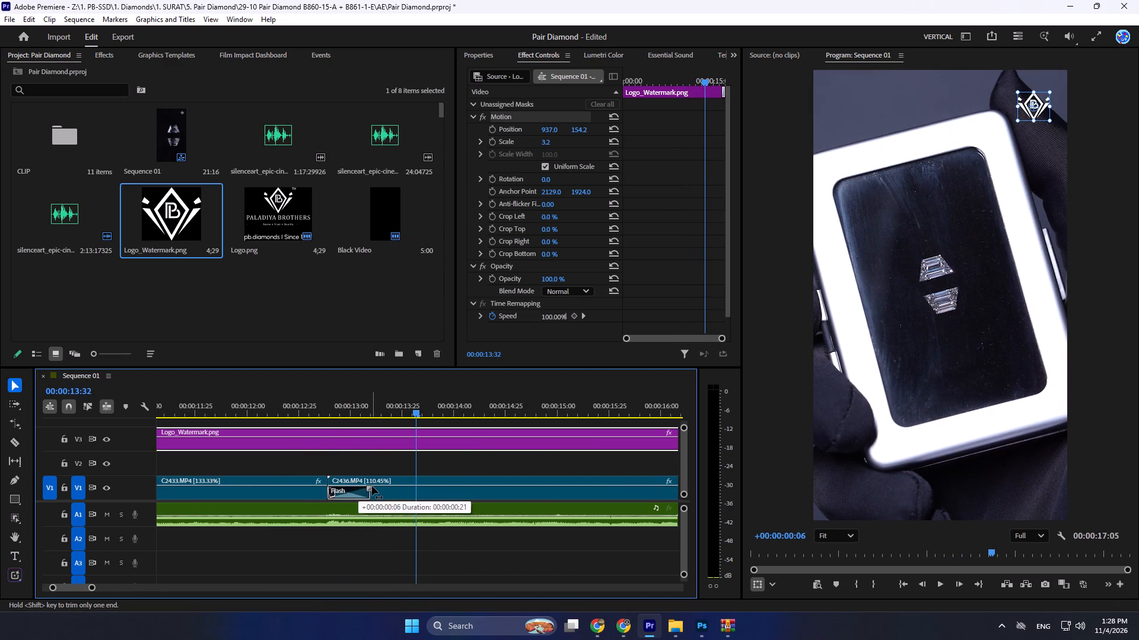
pyautogui.moveTo(372, 486); pyautogui.dragTo(375, 486)
pyautogui.moveTo(416, 402); pyautogui.dragTo(301, 412)
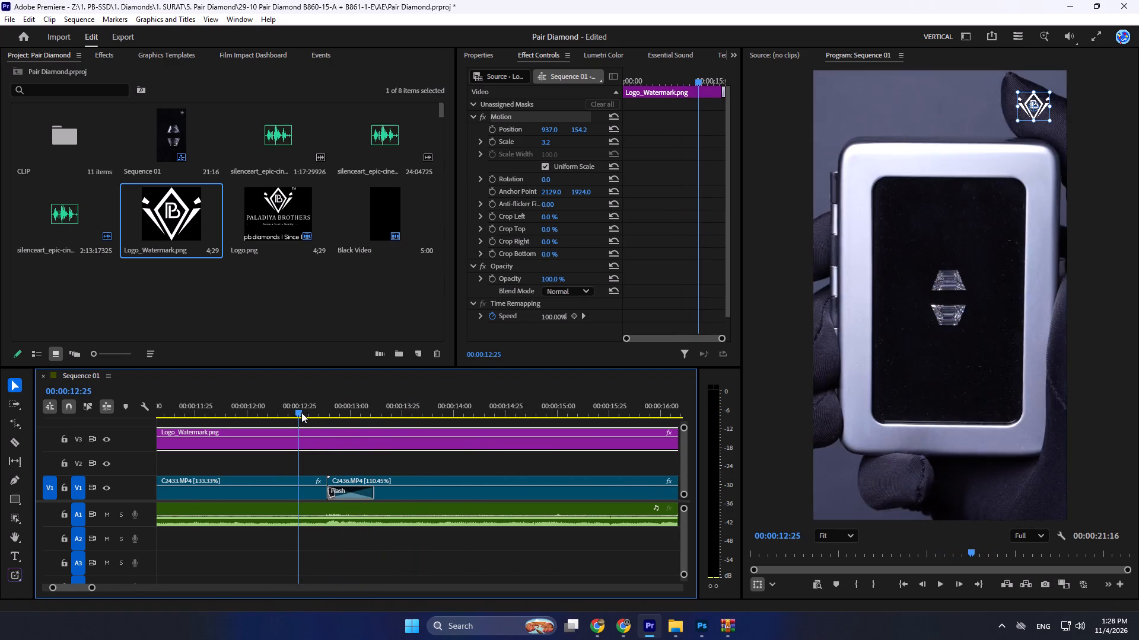
pyautogui.moveTo(301, 412); pyautogui.dragTo(300, 414)
pyautogui.press('space')
pyautogui.press('space')
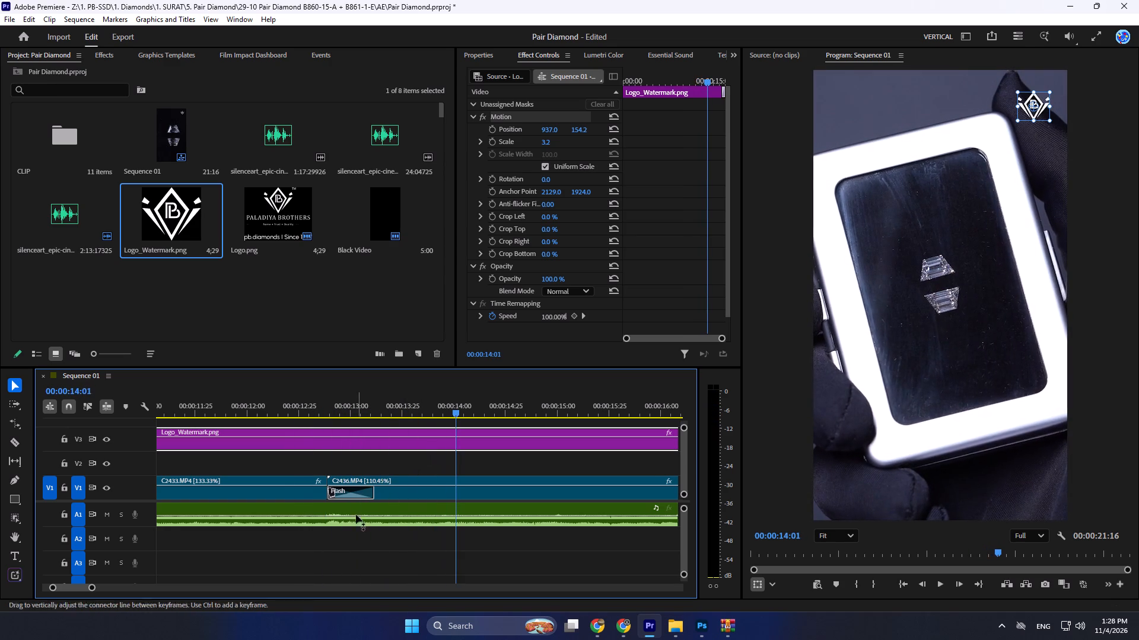
# Shift the Flash transition between C2433.MP4 and C2436.MP4 earlier so that its alignment is Center at Cut.
pyautogui.click(348, 489)
pyautogui.moveTo(669, 109); pyautogui.dragTo(657, 110)
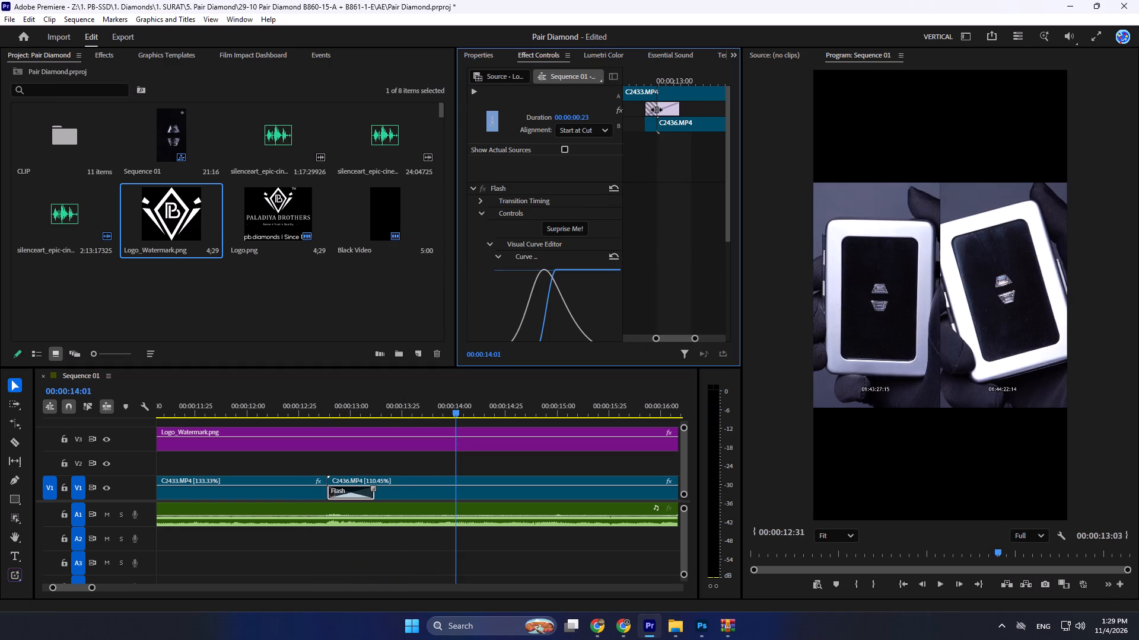
pyautogui.moveTo(657, 110); pyautogui.dragTo(651, 110)
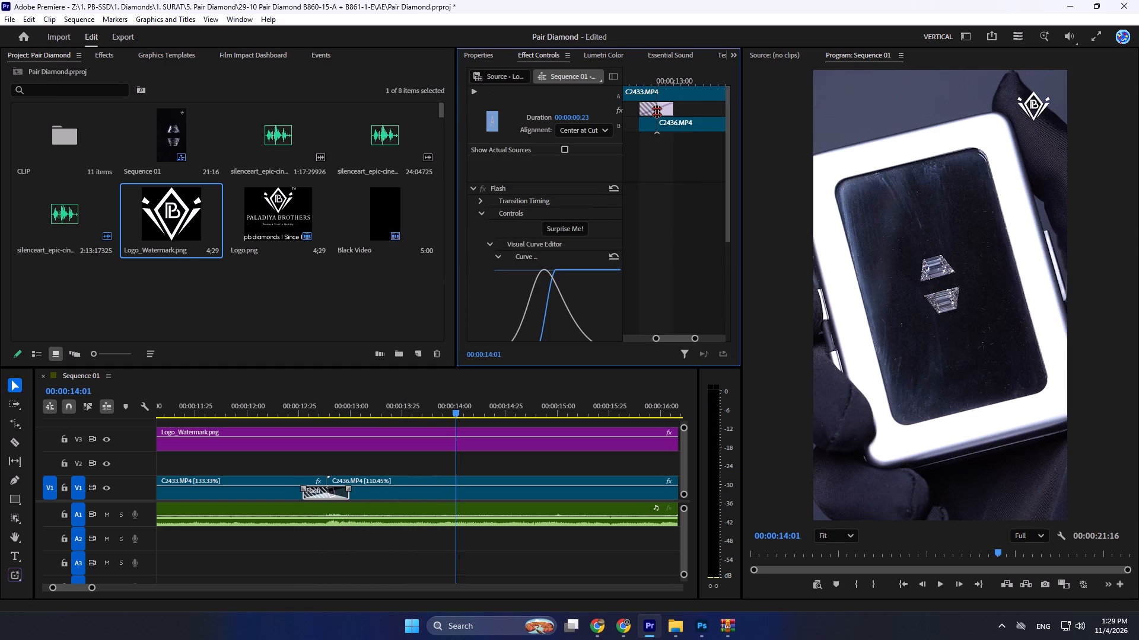
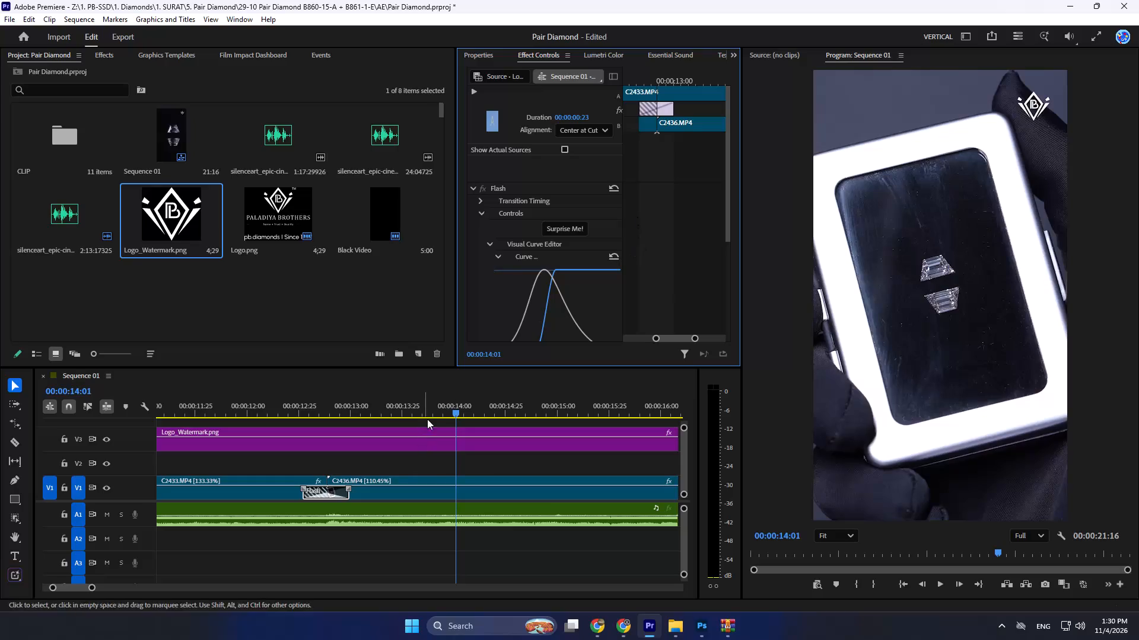
# Scrub back across the centred Flash transition to about 00:00:11:45 in C2433.MP4 to review the cut into C2436.MP4.
pyautogui.moveTo(452, 410); pyautogui.dragTo(243, 449)
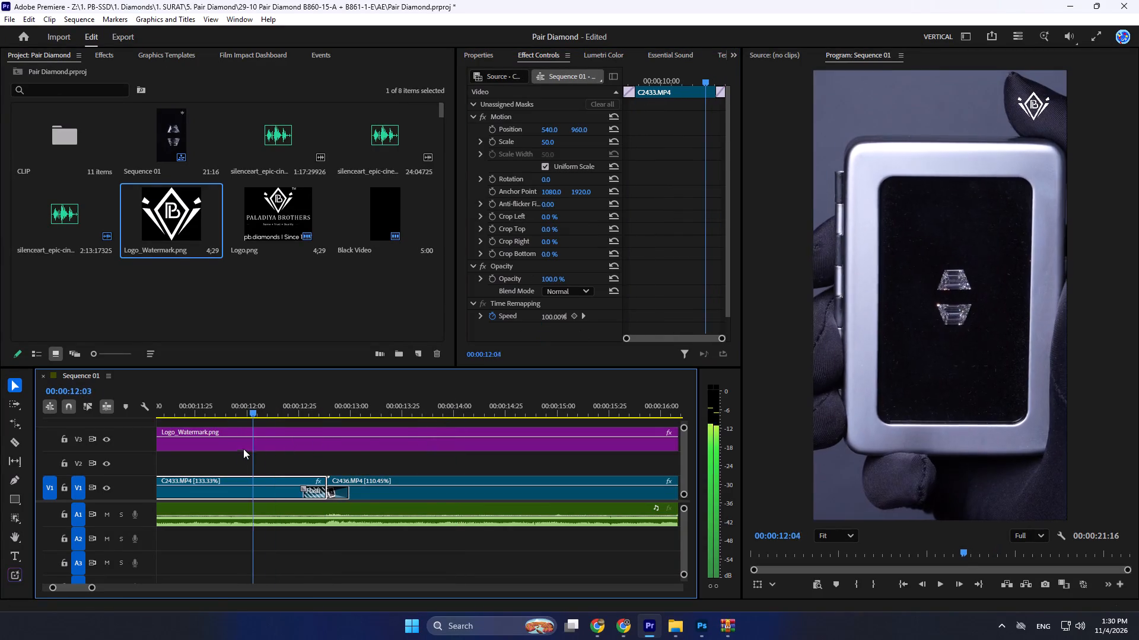
pyautogui.moveTo(243, 449); pyautogui.dragTo(232, 450)
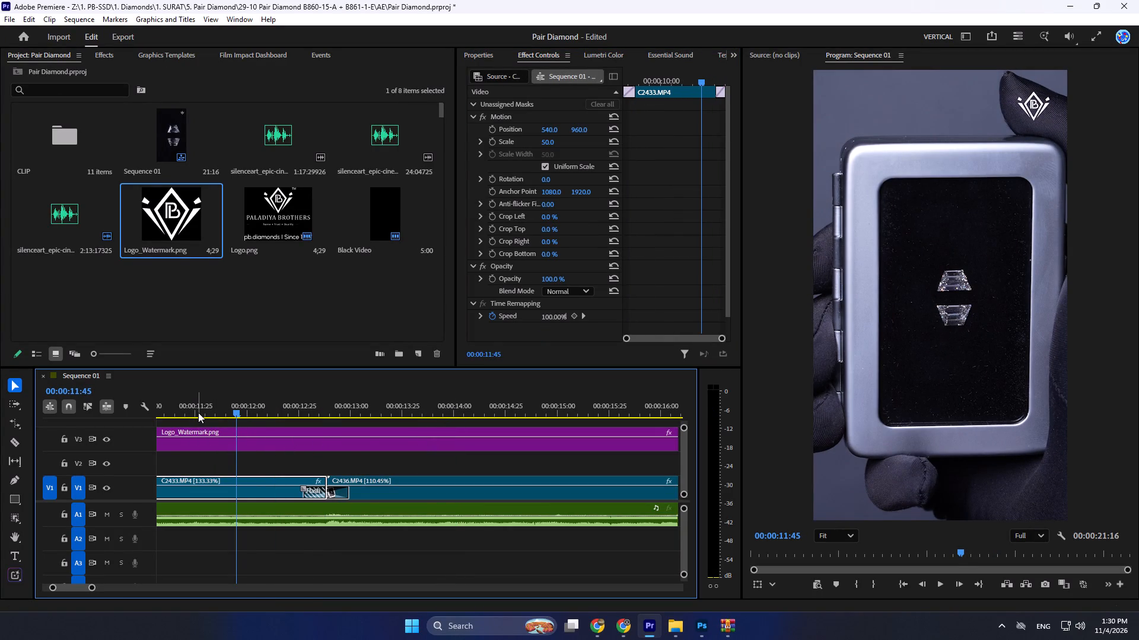
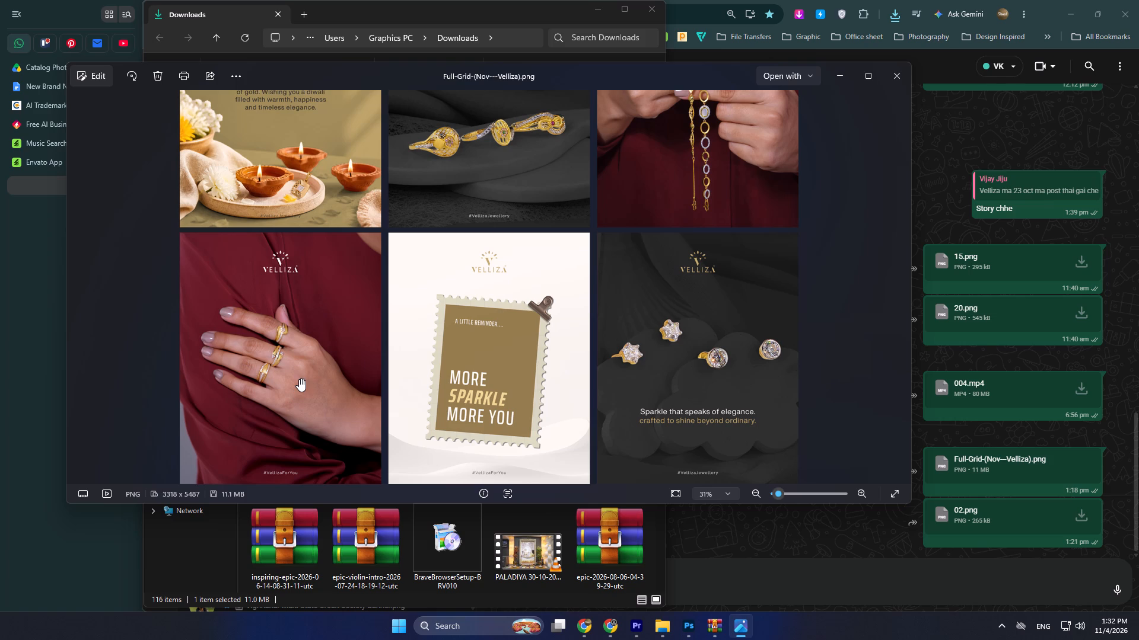
# View the Happy Diwali row of Full-Grid-(Nov---Velliza).png and check the November 2026 calendar.
pyautogui.moveTo(313, 324); pyautogui.dragTo(307, 478)
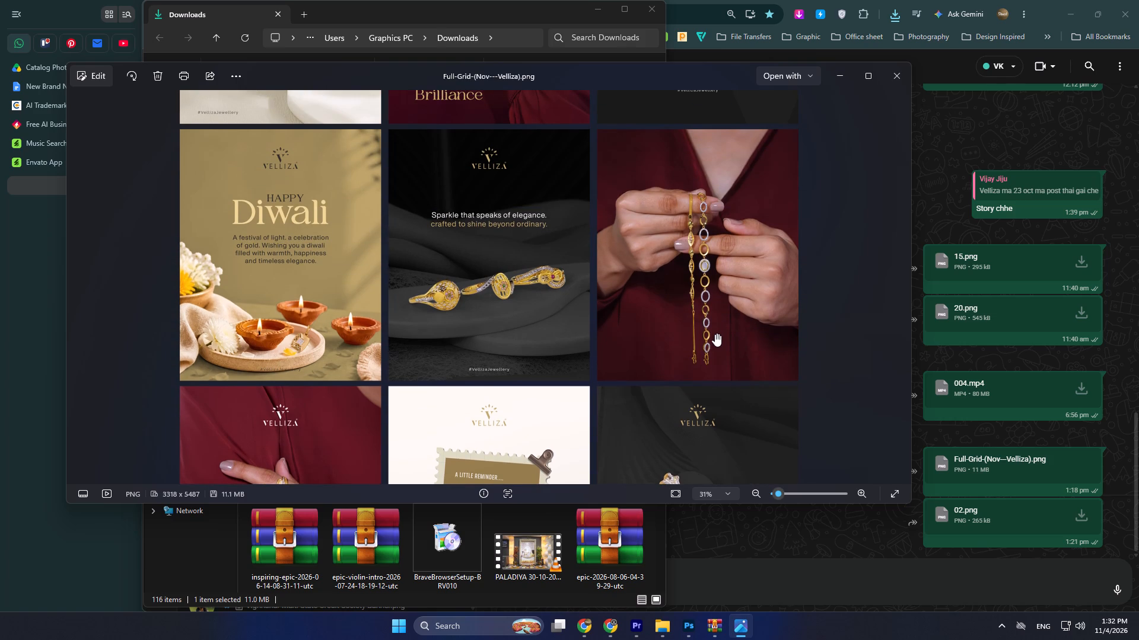
pyautogui.click(1113, 629)
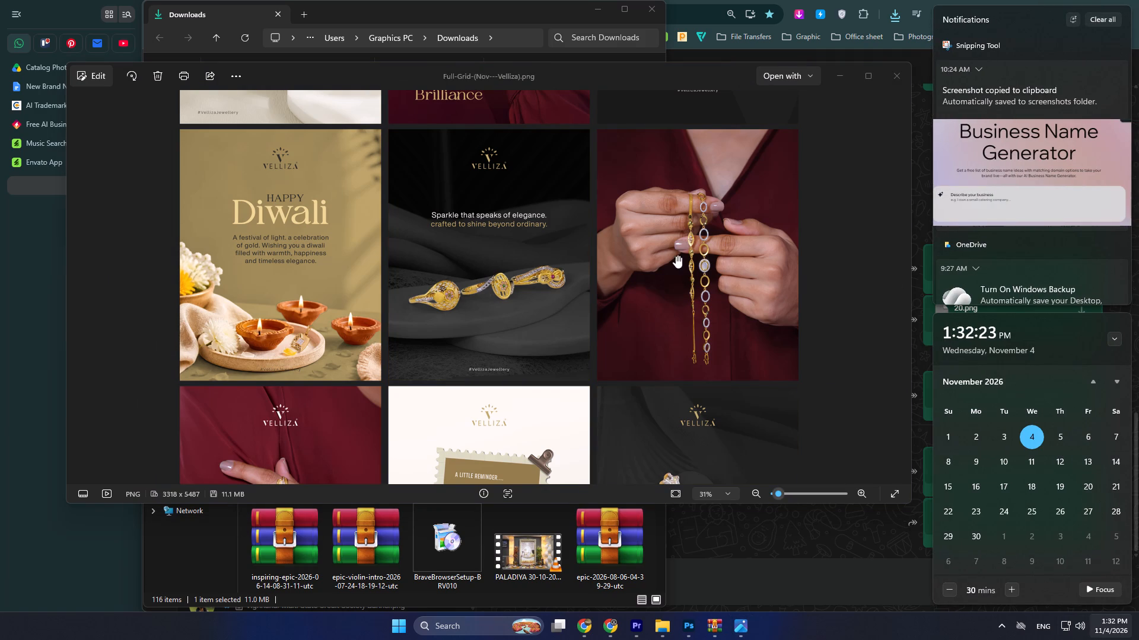
pyautogui.moveTo(679, 248); pyautogui.dragTo(673, 276)
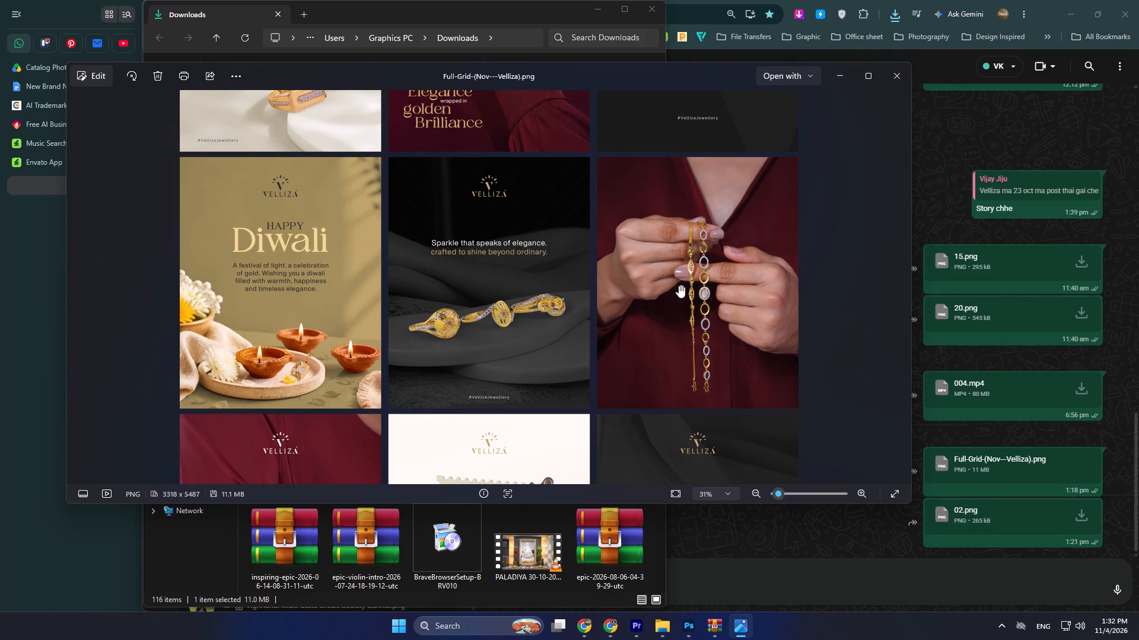
# Examine the Velliza November grid's post designs at several magnifications, from the ring and earring row through the Happy Diwali and stamp rows.
pyautogui.moveTo(663, 252); pyautogui.dragTo(676, 303)
pyautogui.moveTo(655, 292); pyautogui.dragTo(684, 384)
pyautogui.moveTo(588, 249); pyautogui.dragTo(609, 355)
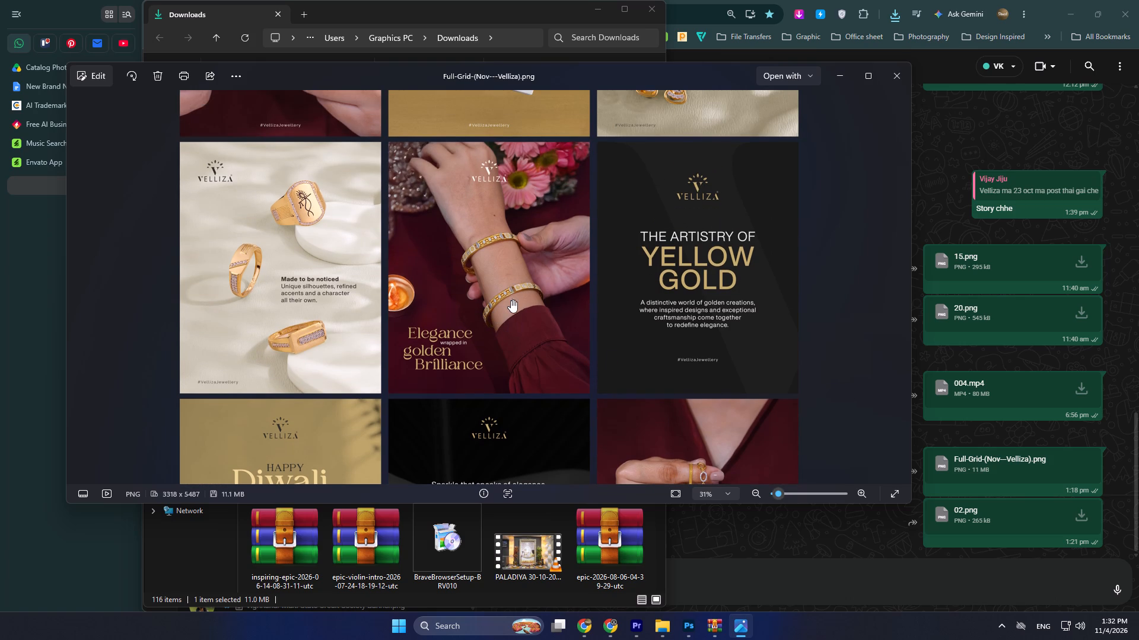
pyautogui.scroll(6, 513, 204)
pyautogui.scroll(-6, 503, 273)
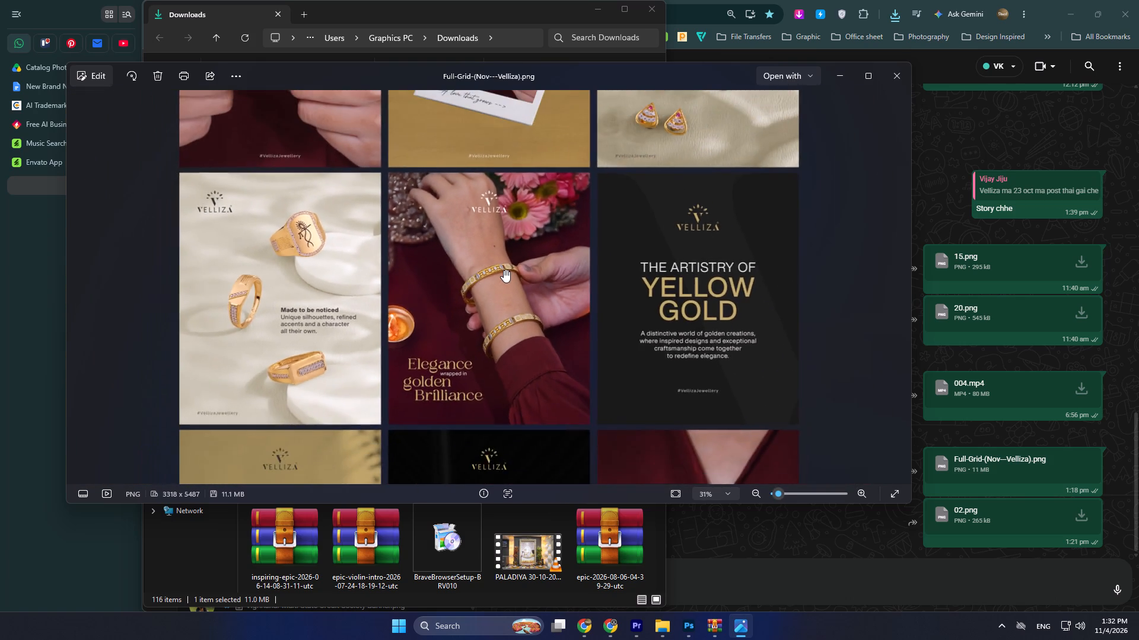
pyautogui.scroll(-6, 504, 270)
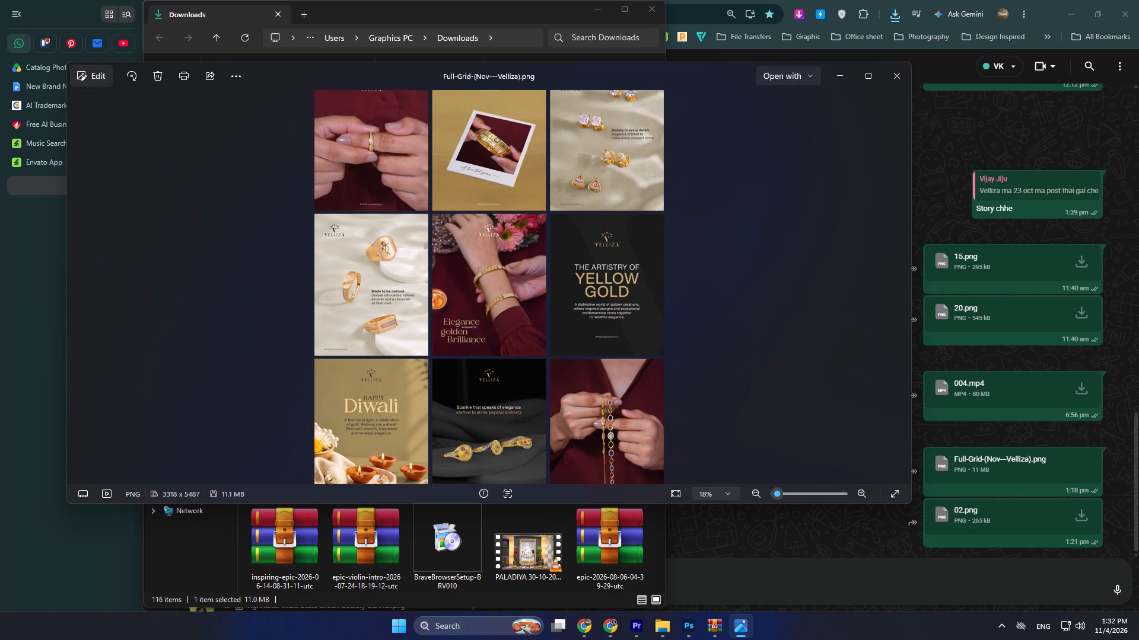
pyautogui.moveTo(518, 372); pyautogui.dragTo(551, 277)
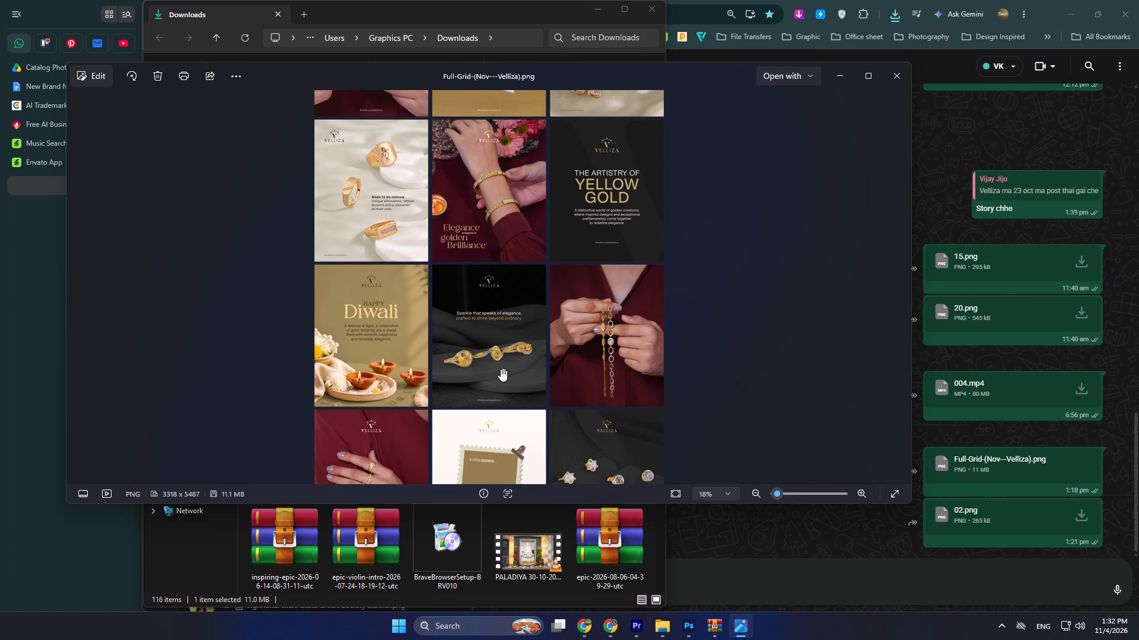
pyautogui.moveTo(431, 310); pyautogui.dragTo(438, 428)
pyautogui.scroll(3, 588, 321)
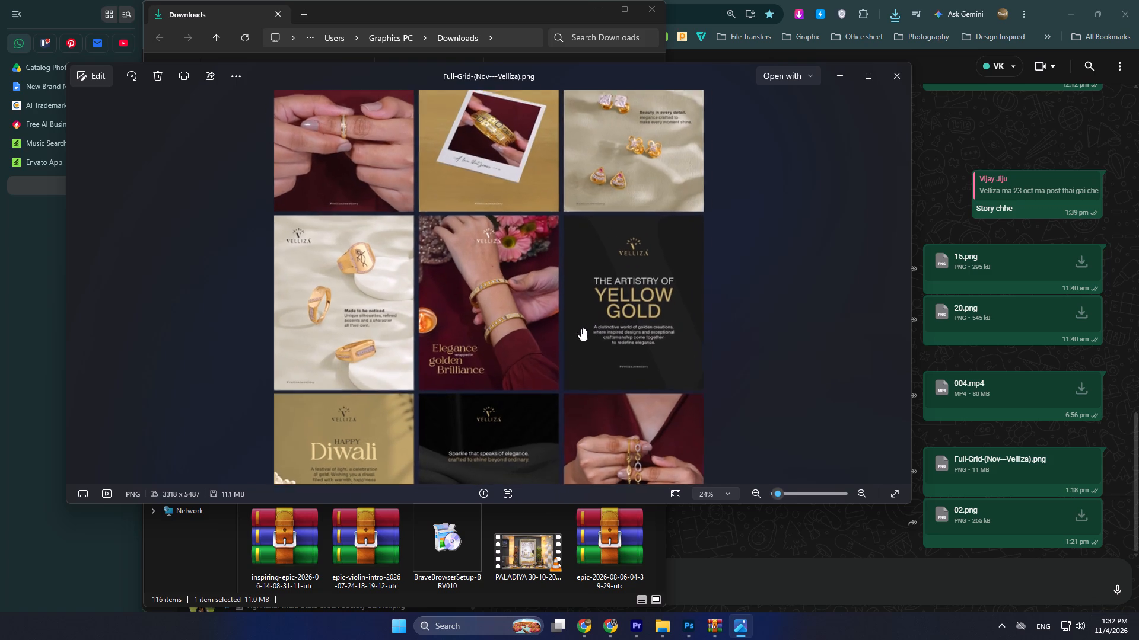
pyautogui.moveTo(475, 329); pyautogui.dragTo(530, 363)
pyautogui.scroll(2, 470, 353)
pyautogui.moveTo(466, 353); pyautogui.dragTo(472, 343)
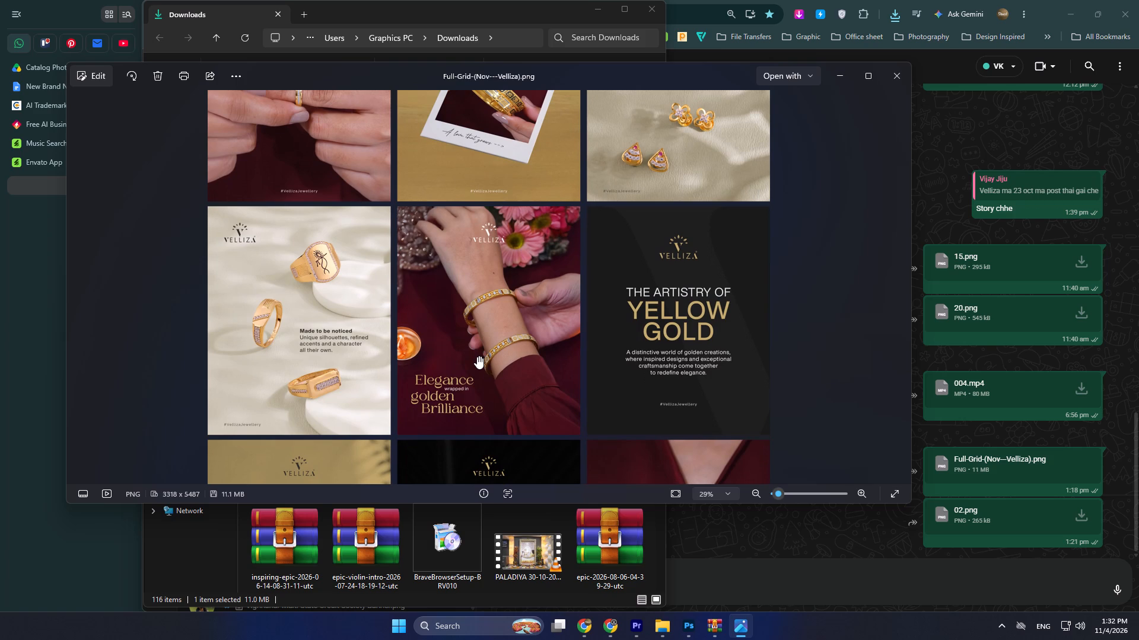
pyautogui.moveTo(477, 356); pyautogui.dragTo(481, 419)
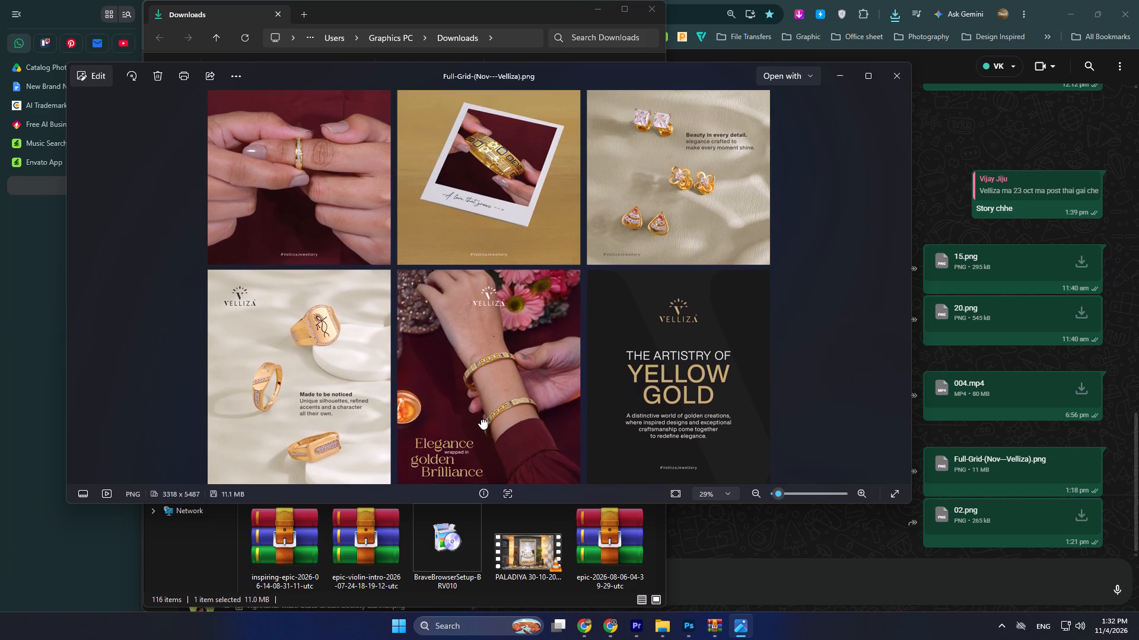
pyautogui.moveTo(481, 419); pyautogui.dragTo(510, 319)
pyautogui.scroll(5, 489, 283)
pyautogui.scroll(-4, 478, 328)
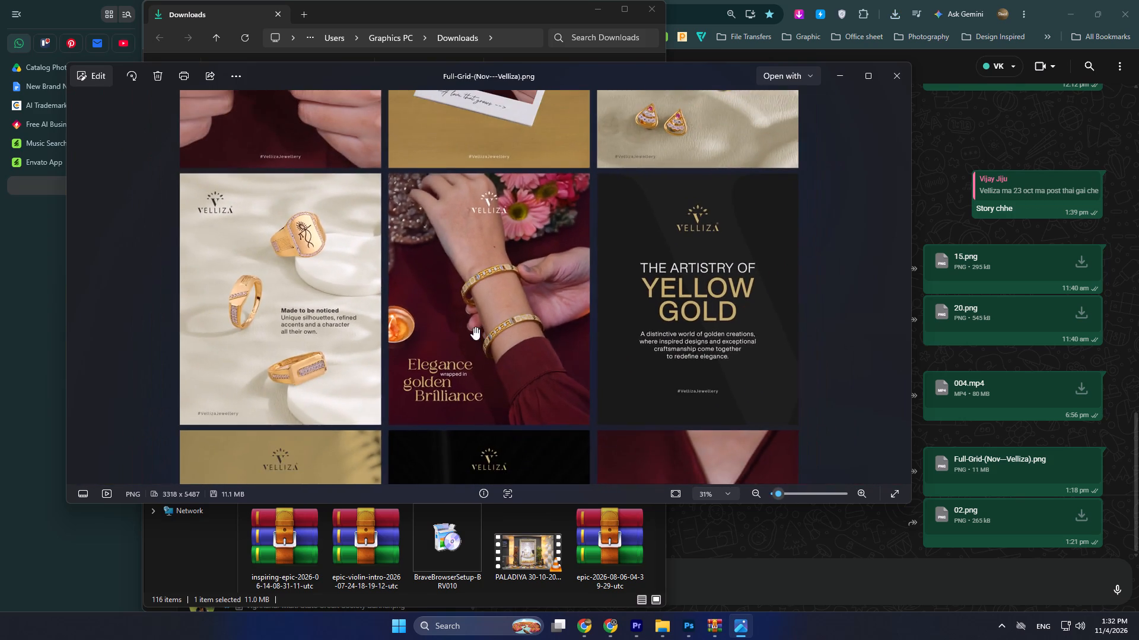
pyautogui.scroll(-4, 473, 327)
pyautogui.moveTo(527, 248); pyautogui.dragTo(523, 434)
pyautogui.scroll(3, 618, 165)
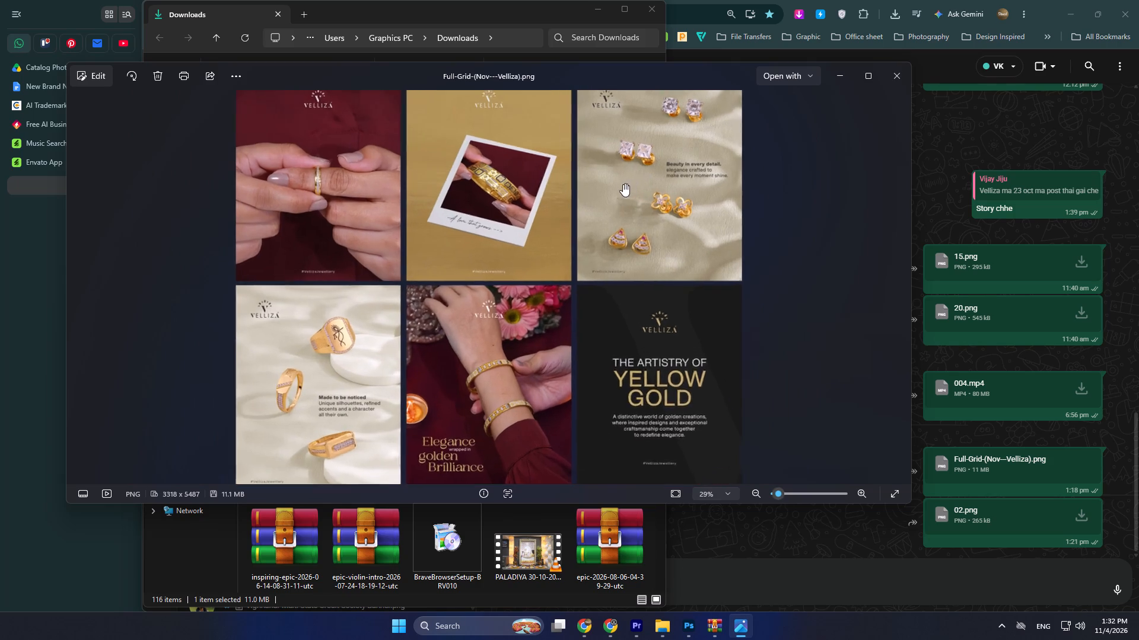
pyautogui.moveTo(551, 355); pyautogui.dragTo(606, 102)
pyautogui.scroll(-6, 536, 319)
pyautogui.scroll(4, 479, 183)
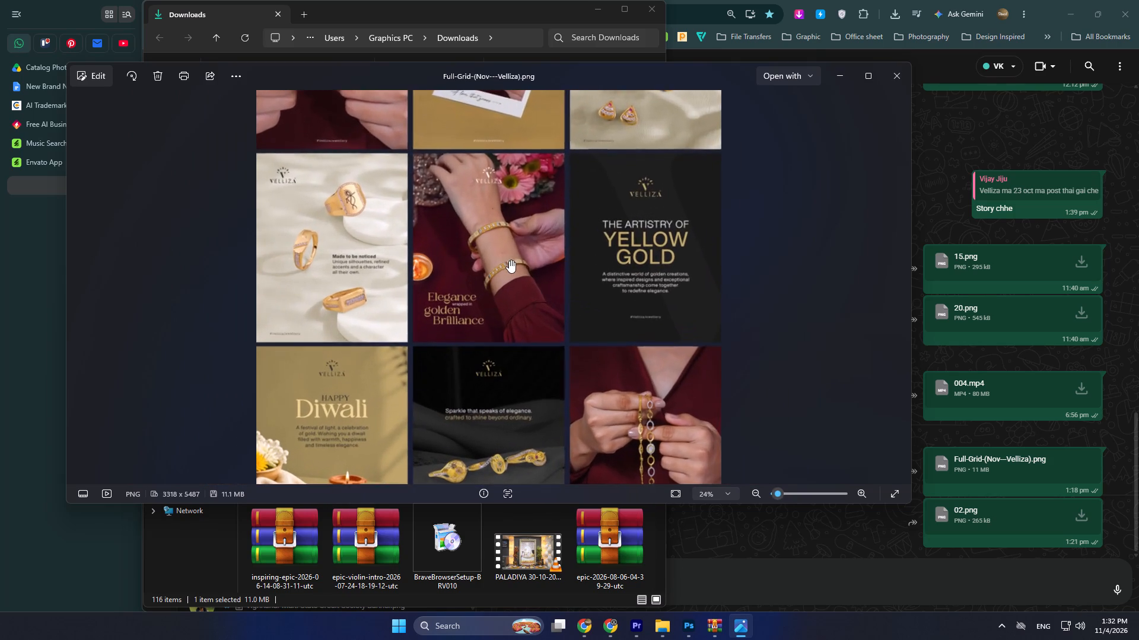
pyautogui.moveTo(509, 260); pyautogui.dragTo(526, 104)
pyautogui.moveTo(549, 383); pyautogui.dragTo(566, 431)
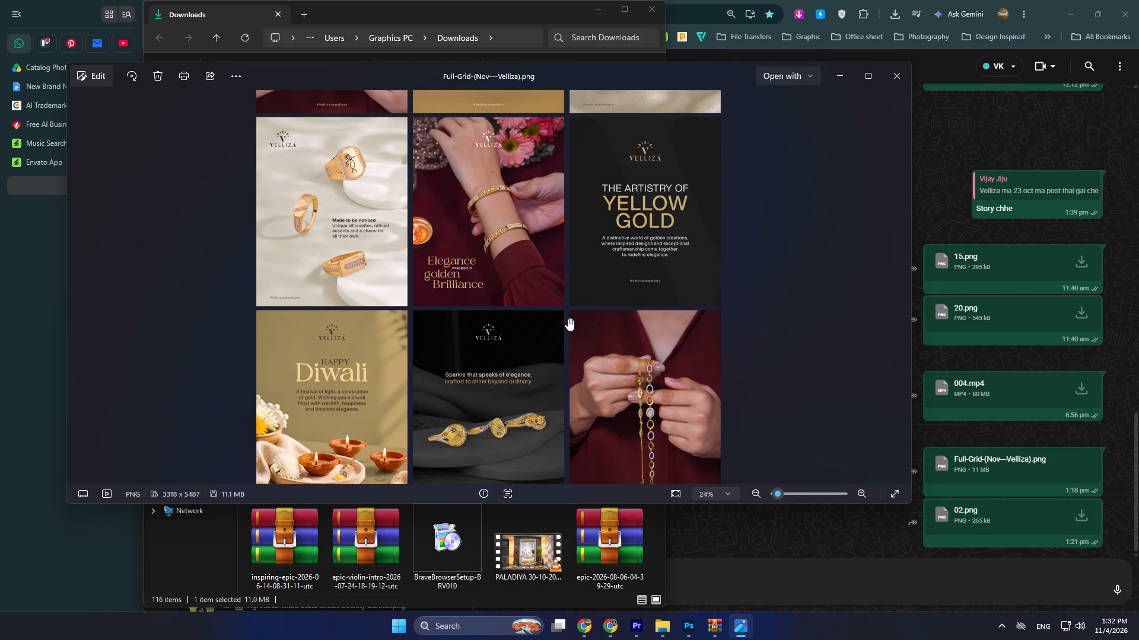
pyautogui.moveTo(567, 238); pyautogui.dragTo(567, 282)
pyautogui.scroll(4, 478, 235)
pyautogui.moveTo(485, 231); pyautogui.dragTo(485, 320)
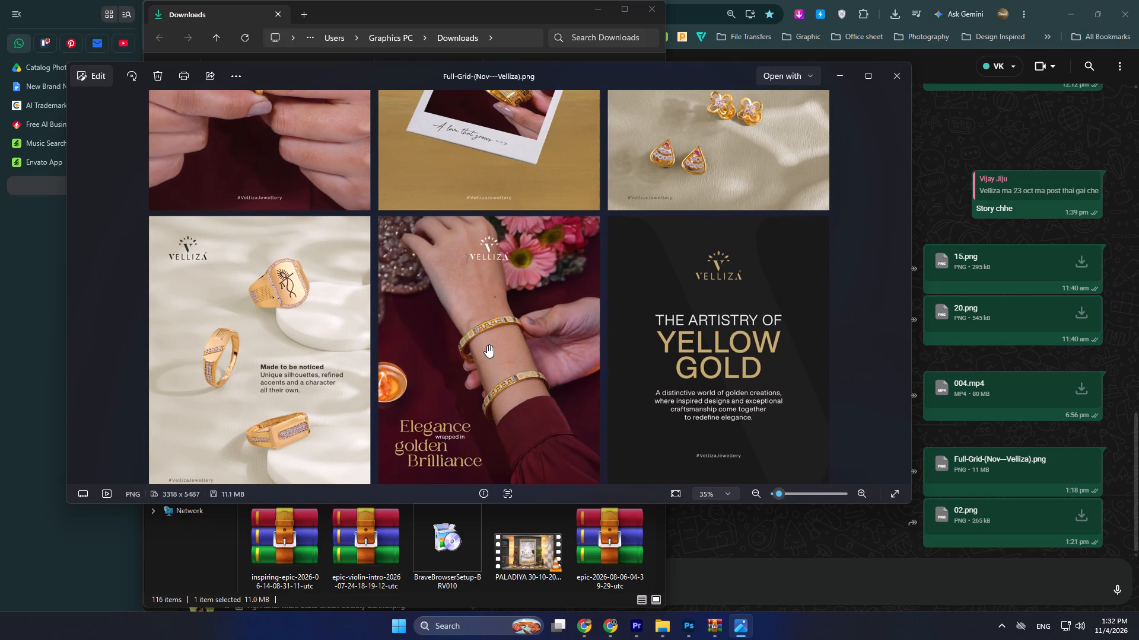
pyautogui.moveTo(499, 360); pyautogui.dragTo(499, 249)
pyautogui.scroll(-6, 476, 249)
pyautogui.scroll(4, 470, 252)
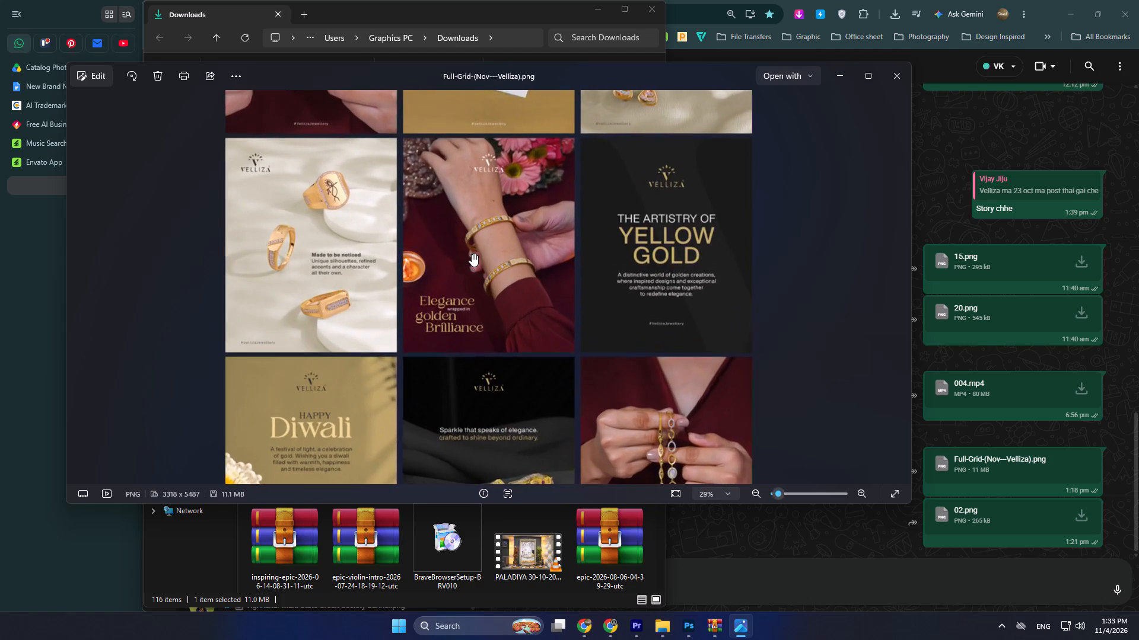
pyautogui.moveTo(476, 252); pyautogui.dragTo(477, 323)
pyautogui.scroll(-5, 472, 307)
pyautogui.moveTo(494, 350); pyautogui.dragTo(493, 208)
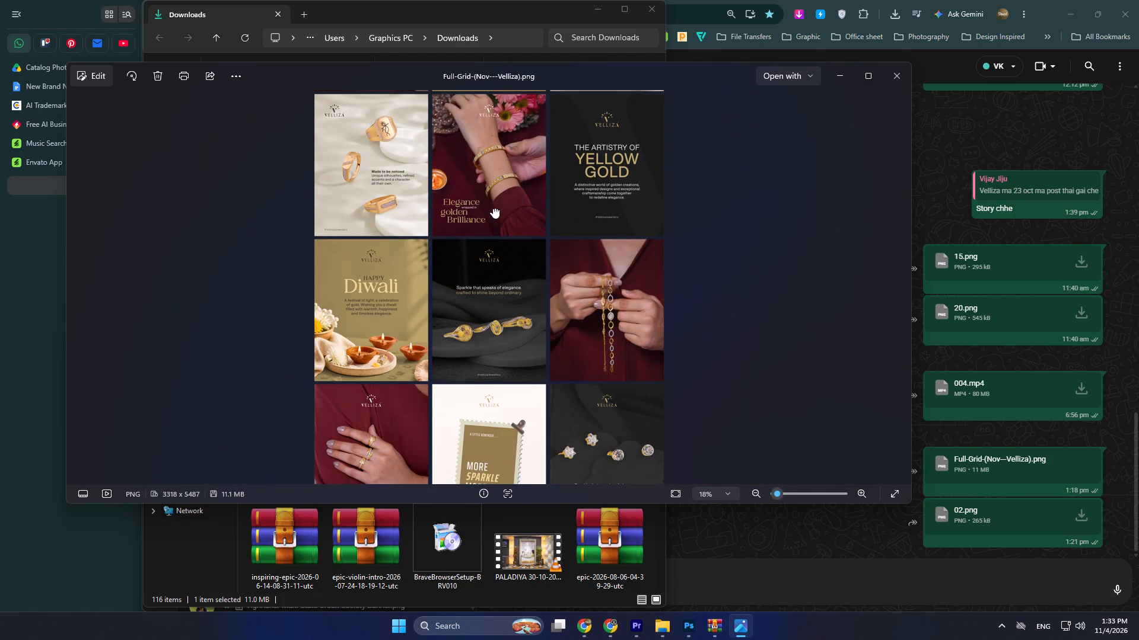
pyautogui.moveTo(493, 208); pyautogui.dragTo(492, 208)
pyautogui.scroll(5, 302, 328)
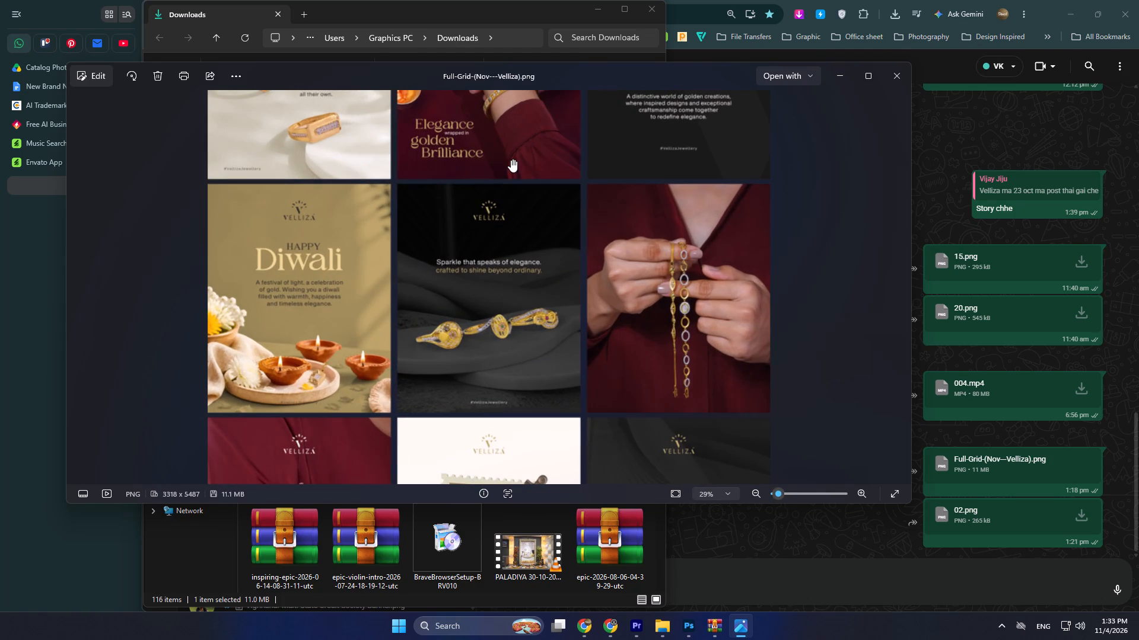
pyautogui.moveTo(511, 159); pyautogui.dragTo(507, 236)
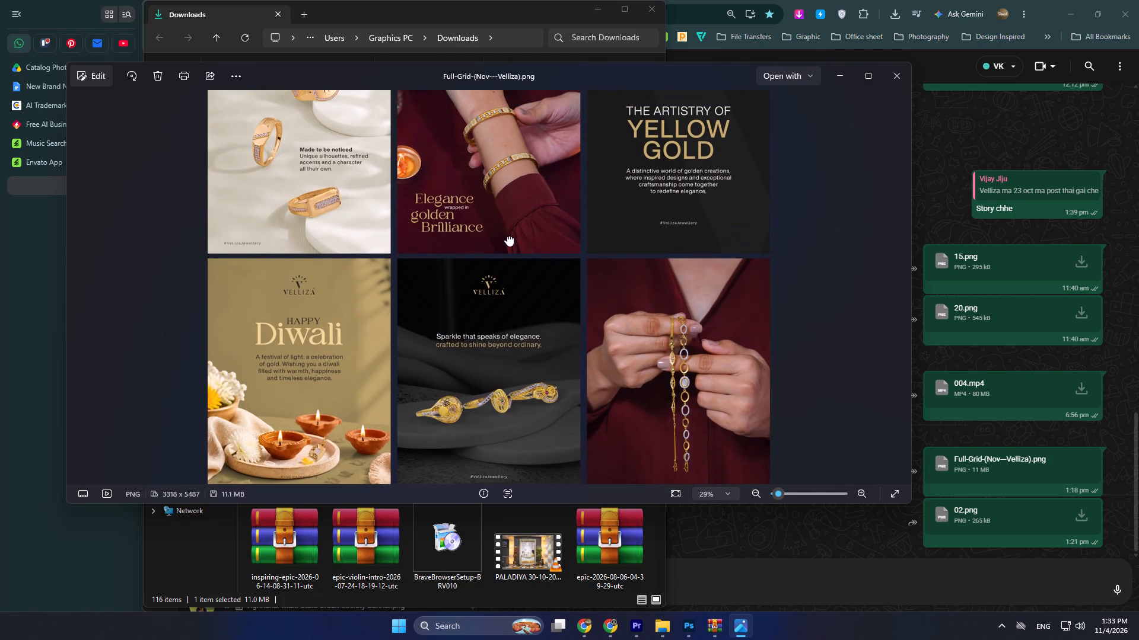
pyautogui.moveTo(507, 236); pyautogui.dragTo(510, 343)
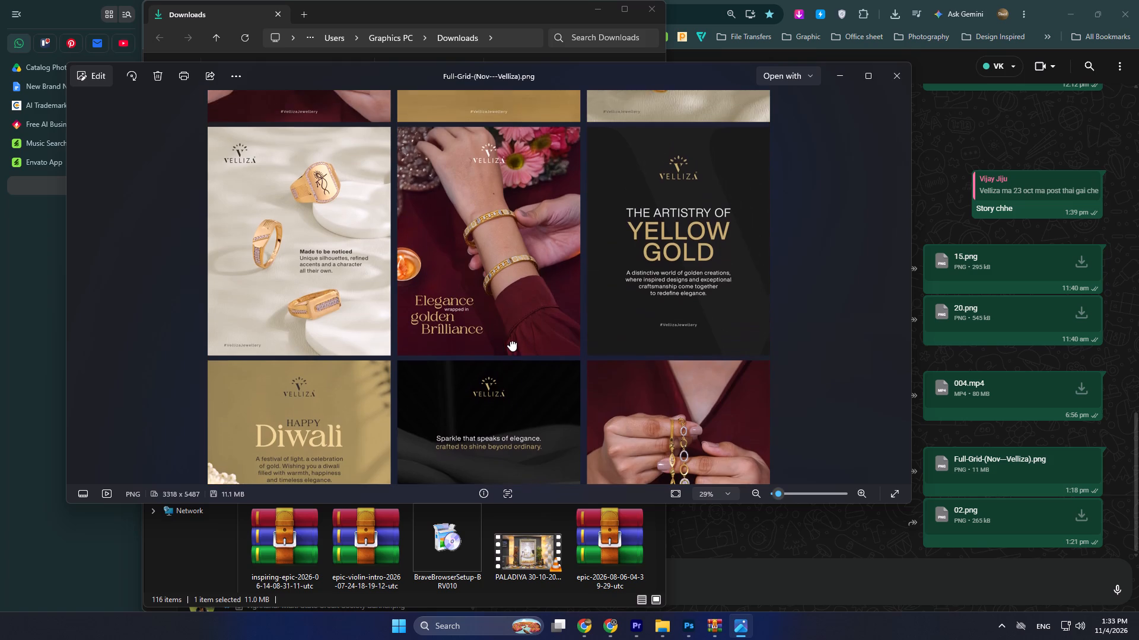
pyautogui.moveTo(510, 343); pyautogui.dragTo(530, 187)
pyautogui.moveTo(524, 145); pyautogui.dragTo(555, 311)
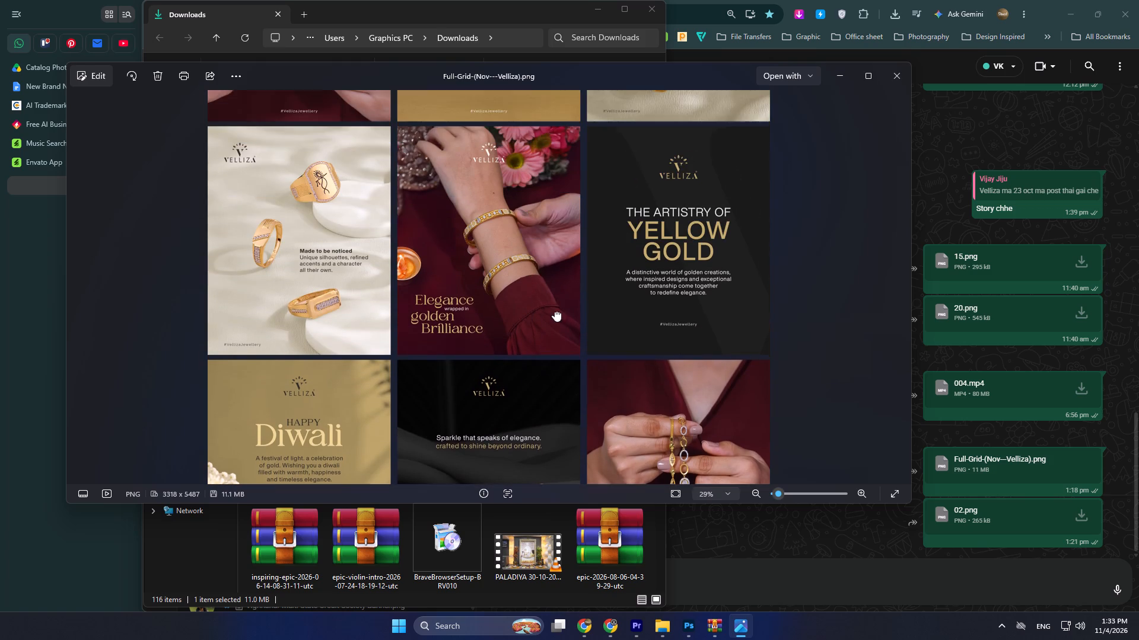
pyautogui.moveTo(555, 311); pyautogui.dragTo(554, 317)
pyautogui.moveTo(539, 183); pyautogui.dragTo(542, 324)
pyautogui.scroll(-2, 493, 301)
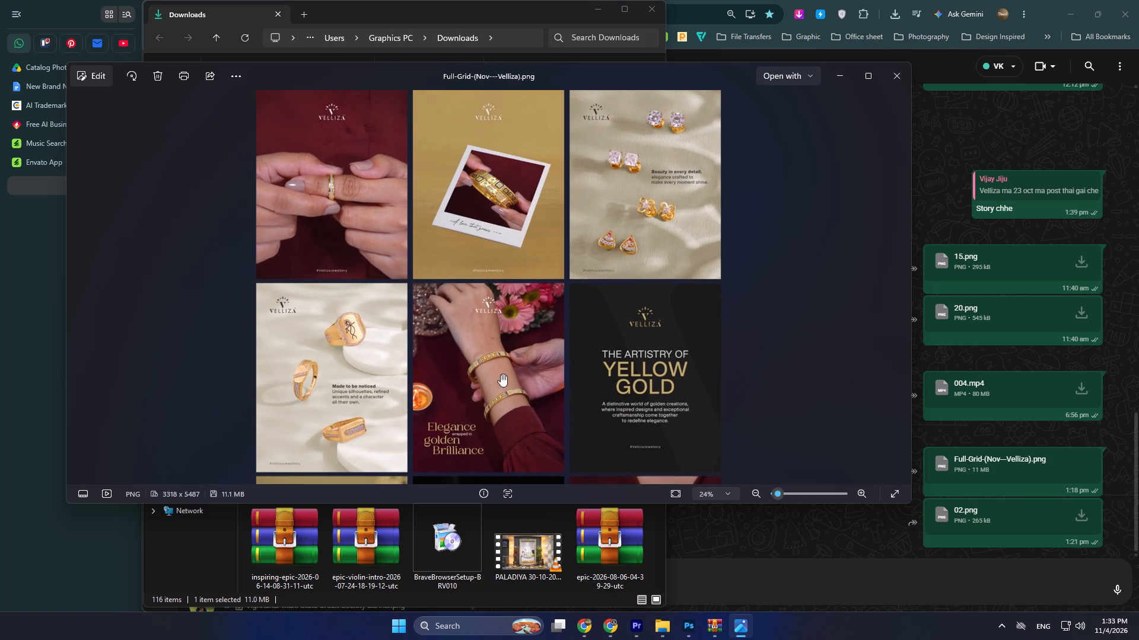
pyautogui.scroll(7, 476, 402)
pyautogui.moveTo(515, 407); pyautogui.dragTo(549, 217)
pyautogui.moveTo(548, 323); pyautogui.dragTo(497, 77)
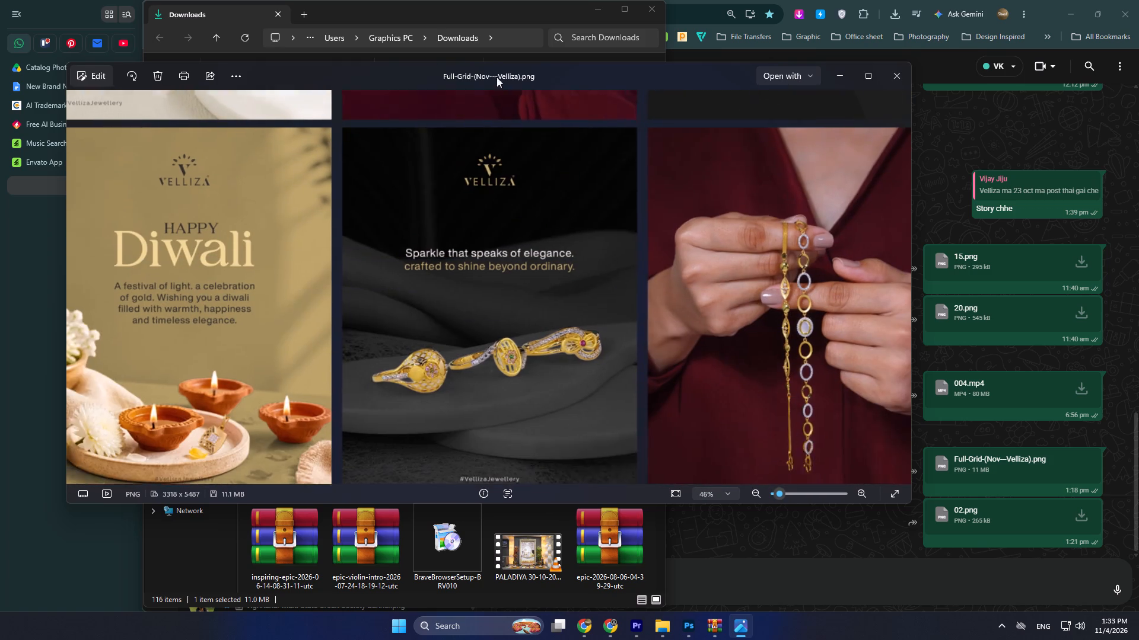
# Compare the Happy Diwali row of the Velliza November grid with the neighbouring Yellow Gold row and the stamp row.
pyautogui.moveTo(497, 77); pyautogui.dragTo(482, 133)
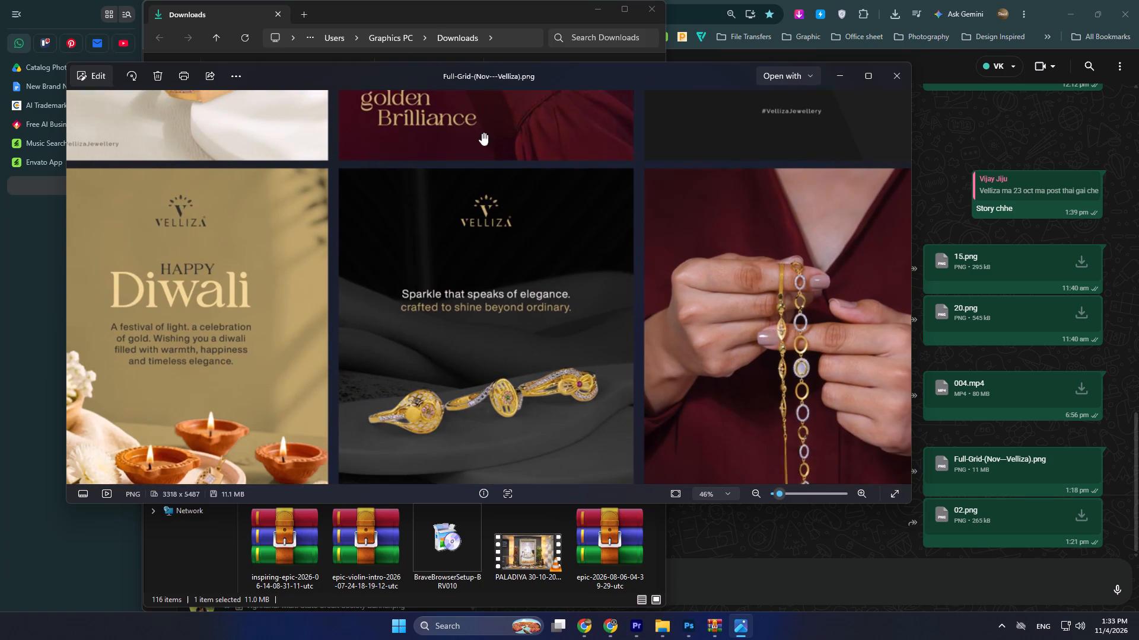
pyautogui.moveTo(482, 133); pyautogui.dragTo(559, 126)
pyautogui.moveTo(509, 352); pyautogui.dragTo(526, 220)
pyautogui.scroll(-6, 410, 319)
pyautogui.scroll(4, 366, 342)
pyautogui.moveTo(449, 153); pyautogui.dragTo(453, 302)
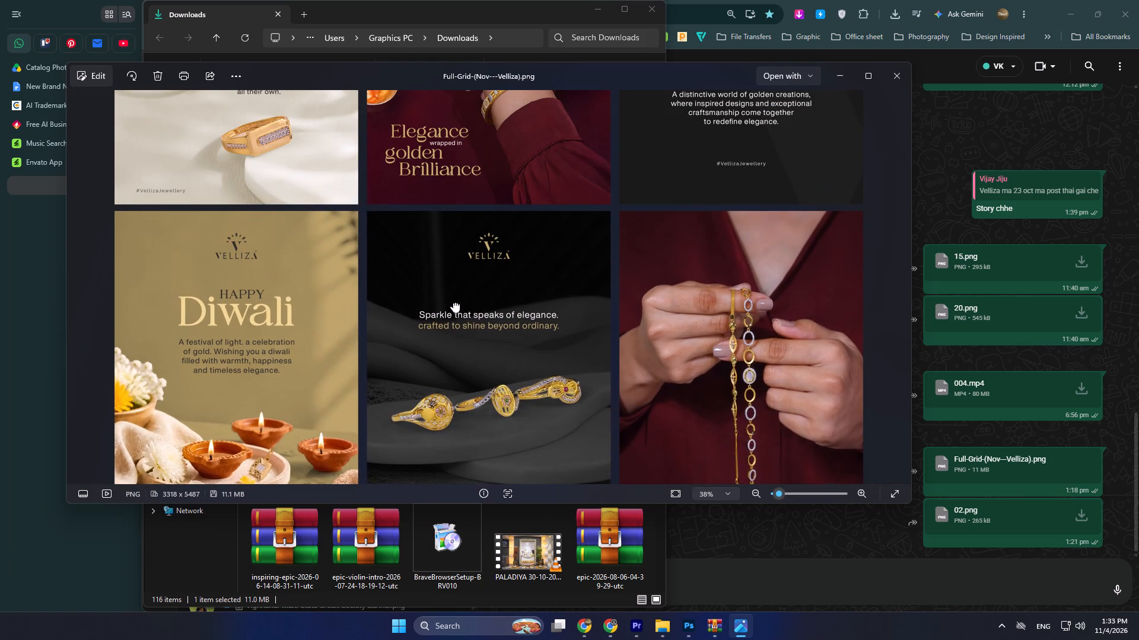
pyautogui.moveTo(453, 302); pyautogui.dragTo(451, 417)
pyautogui.moveTo(456, 183); pyautogui.dragTo(452, 311)
pyautogui.moveTo(477, 327); pyautogui.dragTo(482, 210)
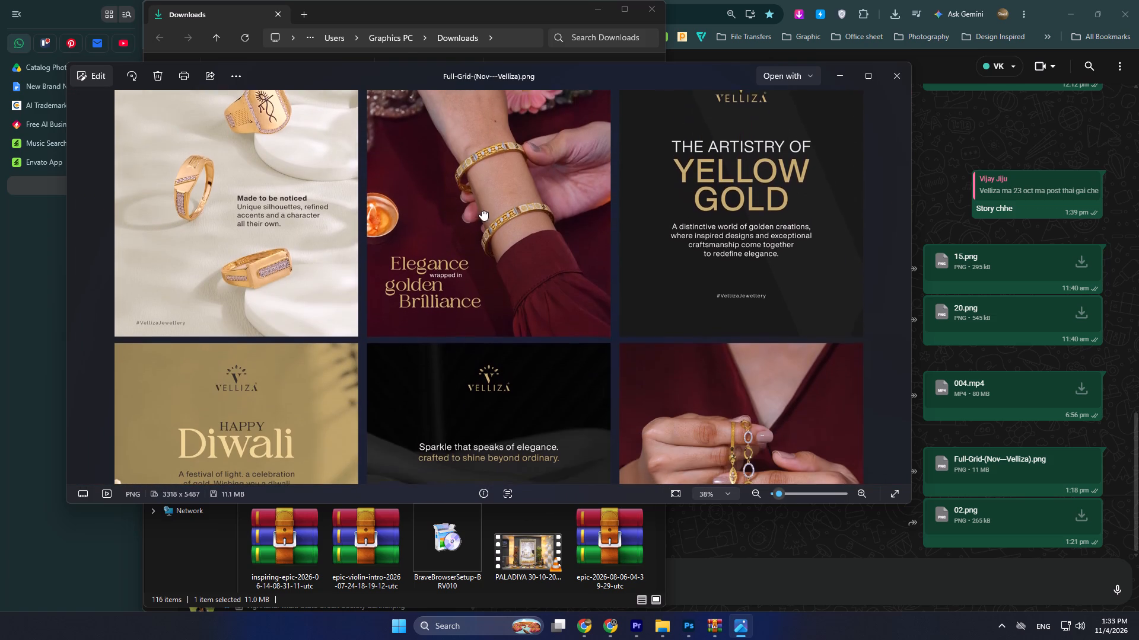
pyautogui.moveTo(482, 210); pyautogui.dragTo(482, 210)
pyautogui.moveTo(499, 379); pyautogui.dragTo(511, 207)
pyautogui.moveTo(520, 386); pyautogui.dragTo(528, 241)
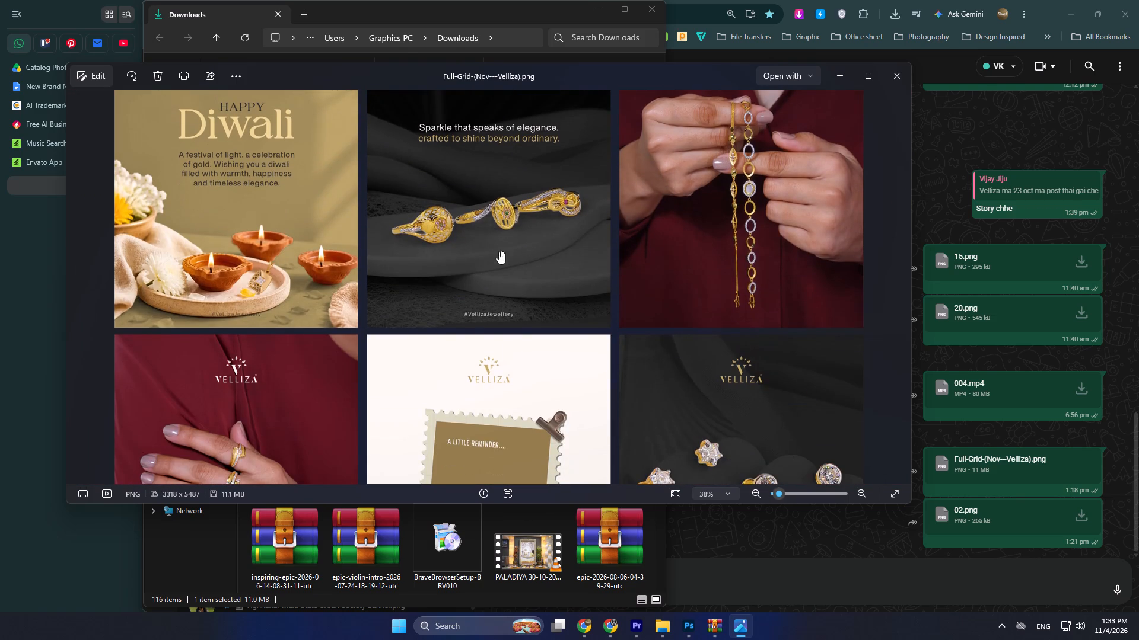
# Review the Velliza grid's Yellow Gold row and top ring, polaroid and earring row, ending with the whole grid in view.
pyautogui.moveTo(501, 222); pyautogui.dragTo(489, 417)
pyautogui.moveTo(500, 240); pyautogui.dragTo(511, 406)
pyautogui.scroll(3, 513, 212)
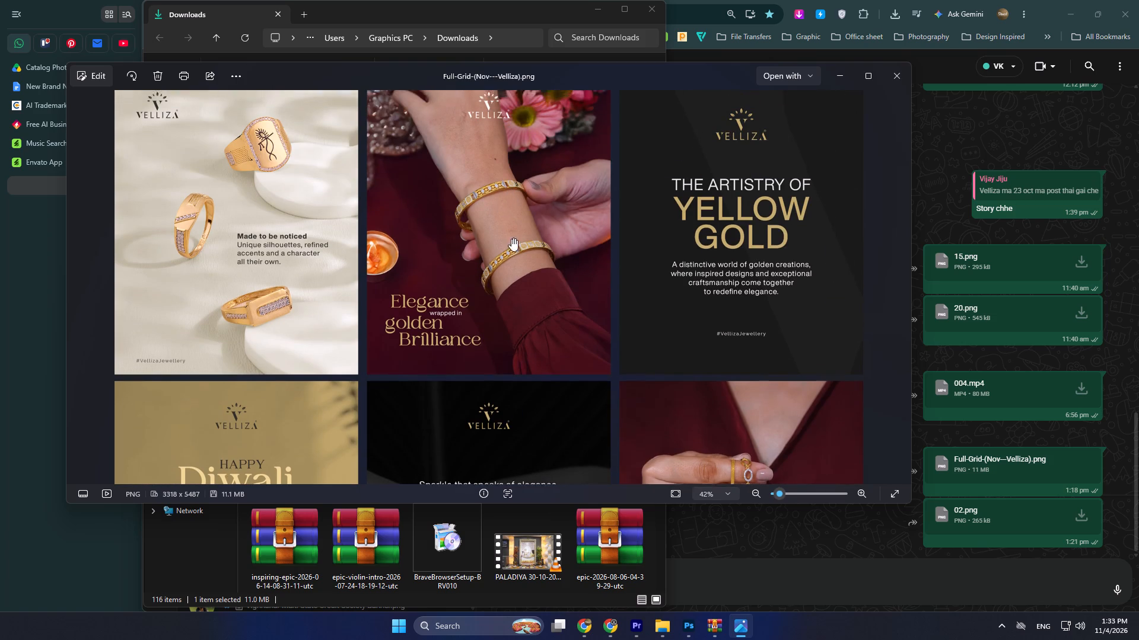
pyautogui.scroll(3, 511, 238)
pyautogui.moveTo(506, 213); pyautogui.dragTo(507, 415)
pyautogui.scroll(-13, 453, 257)
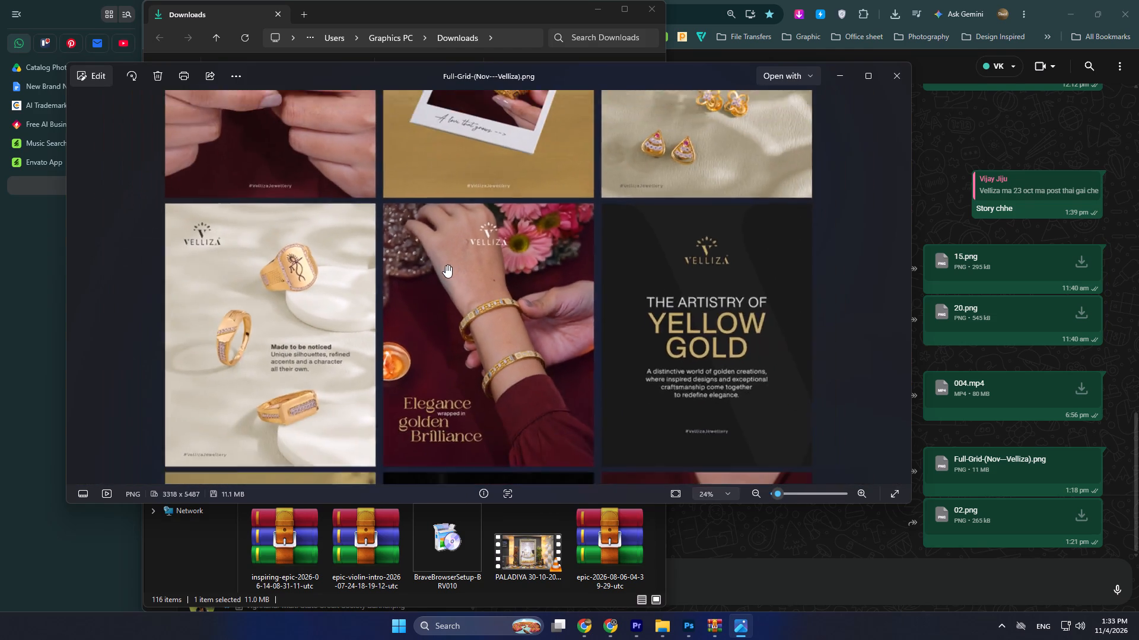
pyautogui.moveTo(503, 228); pyautogui.dragTo(503, 356)
pyautogui.scroll(4, 425, 135)
pyautogui.moveTo(501, 303); pyautogui.dragTo(507, 260)
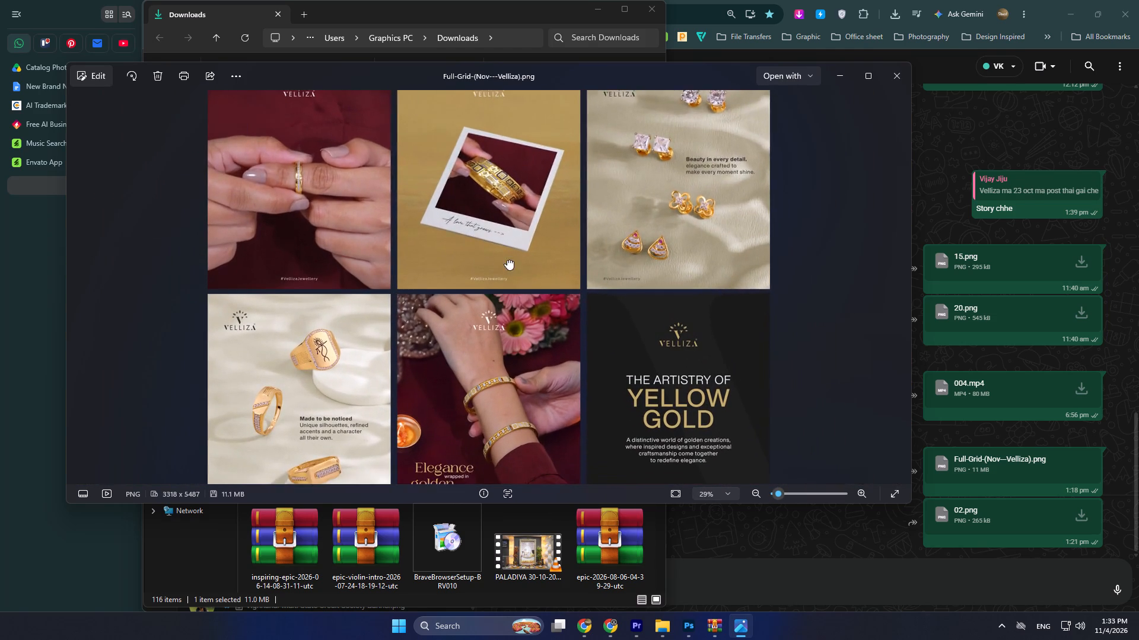
pyautogui.moveTo(507, 260); pyautogui.dragTo(524, 151)
pyautogui.scroll(-12, 506, 255)
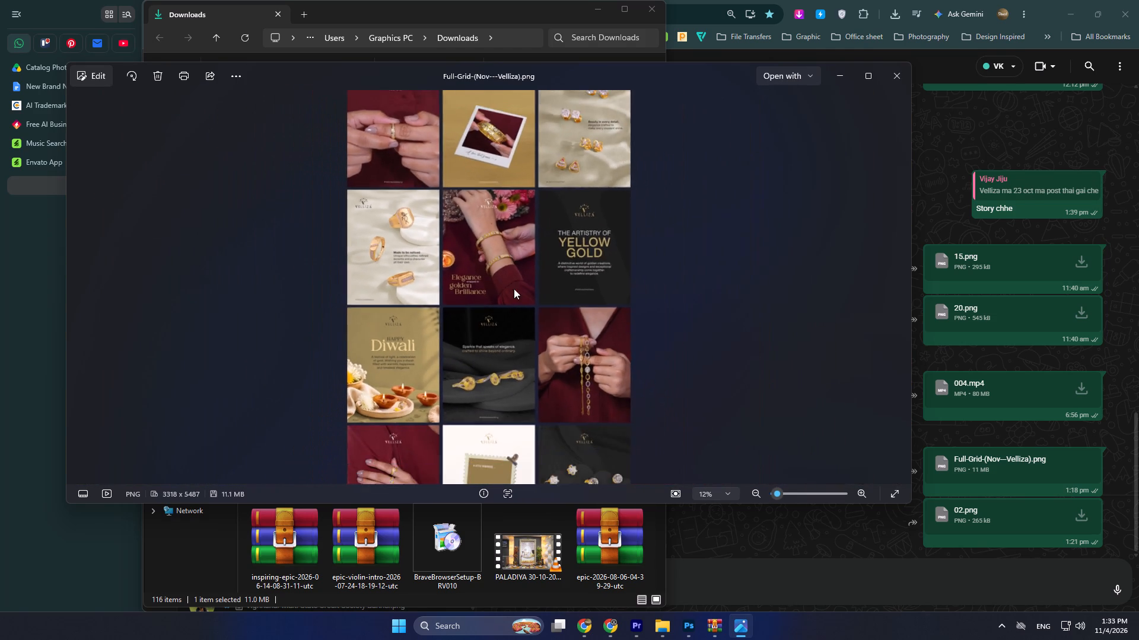
pyautogui.scroll(-4, 514, 289)
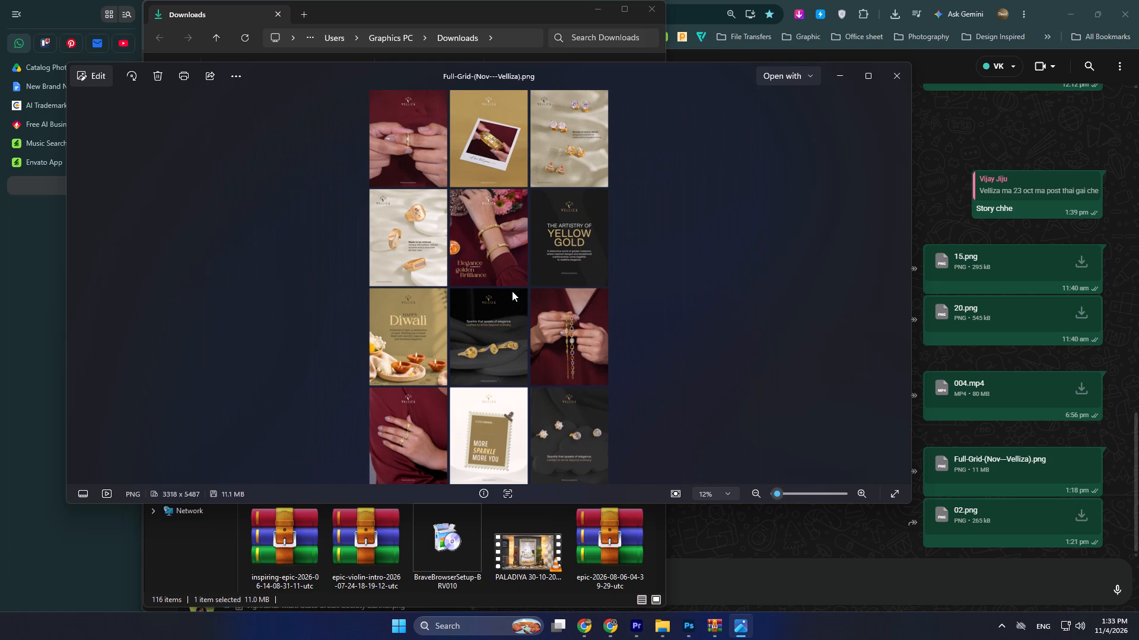
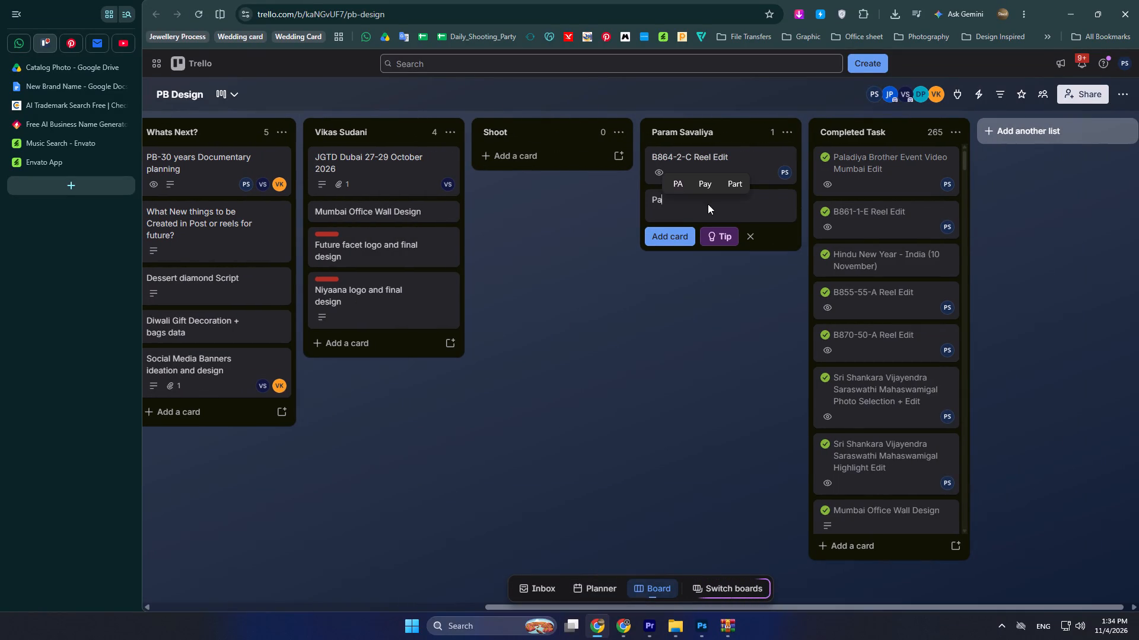
# Add a card titled "Pair Diamond Reel edit" below the B864-2-C Reel Edit card.
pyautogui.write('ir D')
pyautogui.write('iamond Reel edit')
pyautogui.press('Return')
# Assign the board member with initials PS to the Pair Diamond Reel edit card and return to the board.
pyautogui.click(757, 201)
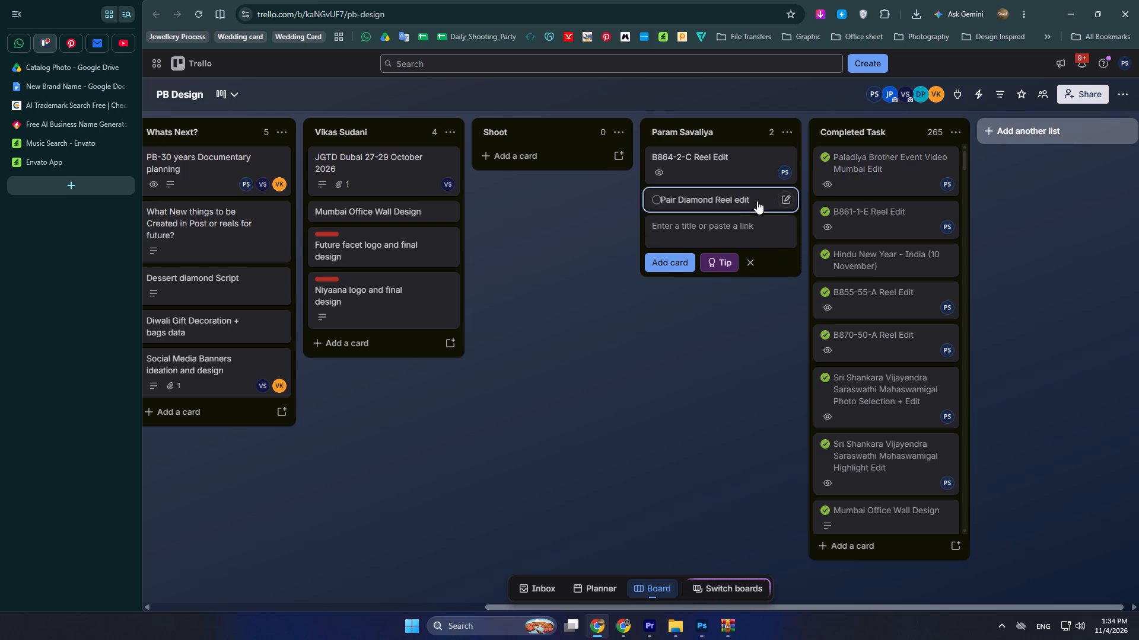
pyautogui.click(602, 172)
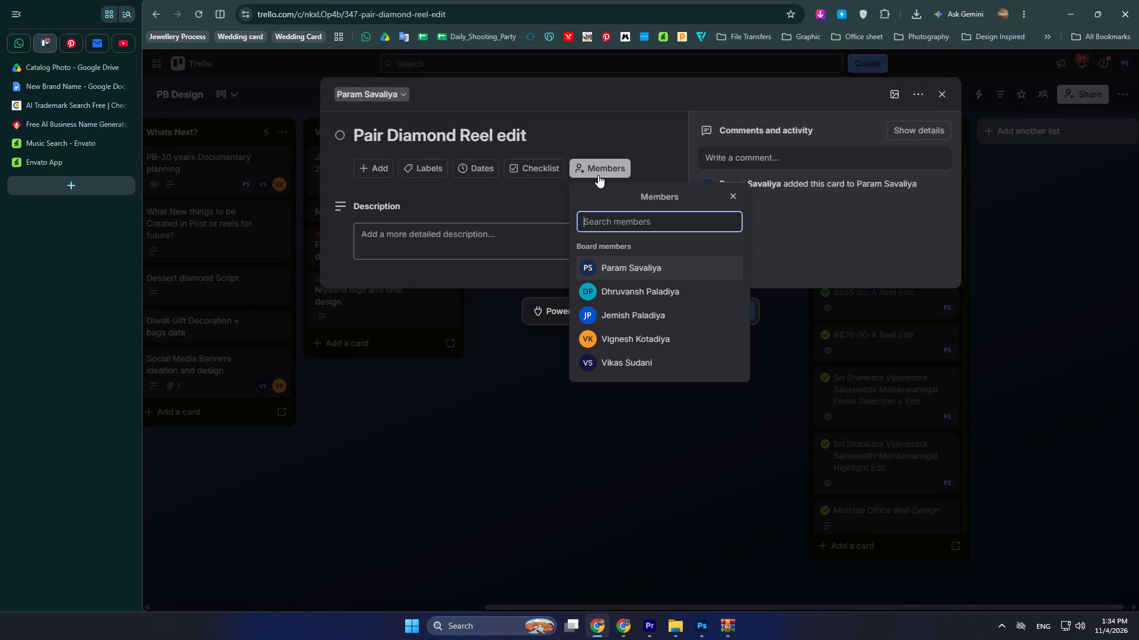
pyautogui.click(638, 264)
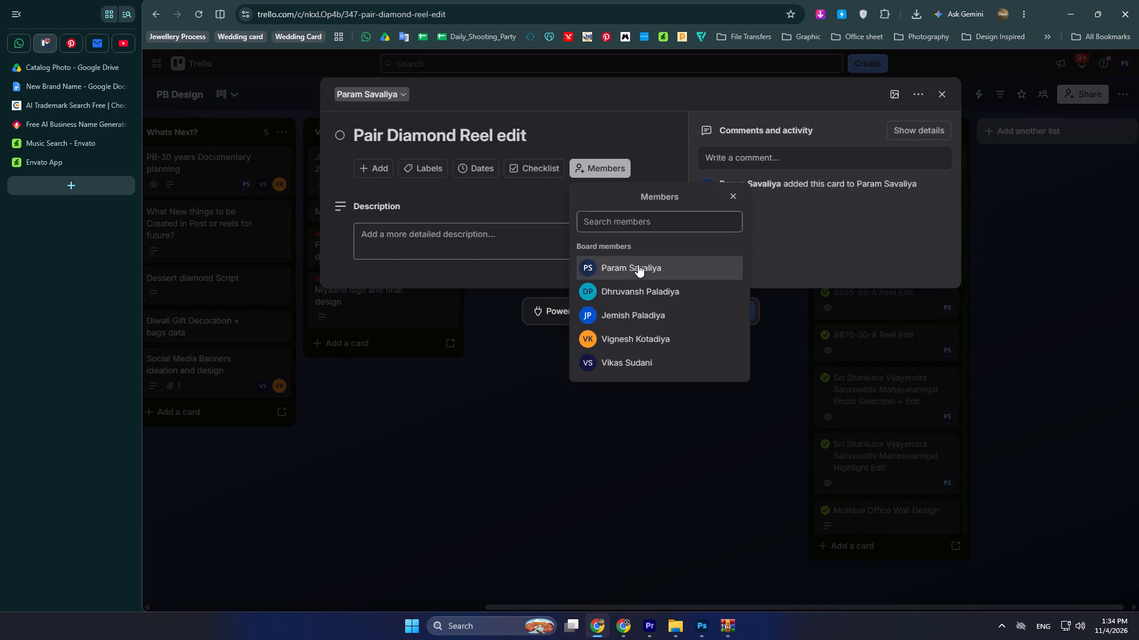
pyautogui.click(650, 441)
pyautogui.click(654, 495)
pyautogui.click(654, 501)
# Switch to Photoshop.
pyautogui.click(692, 627)
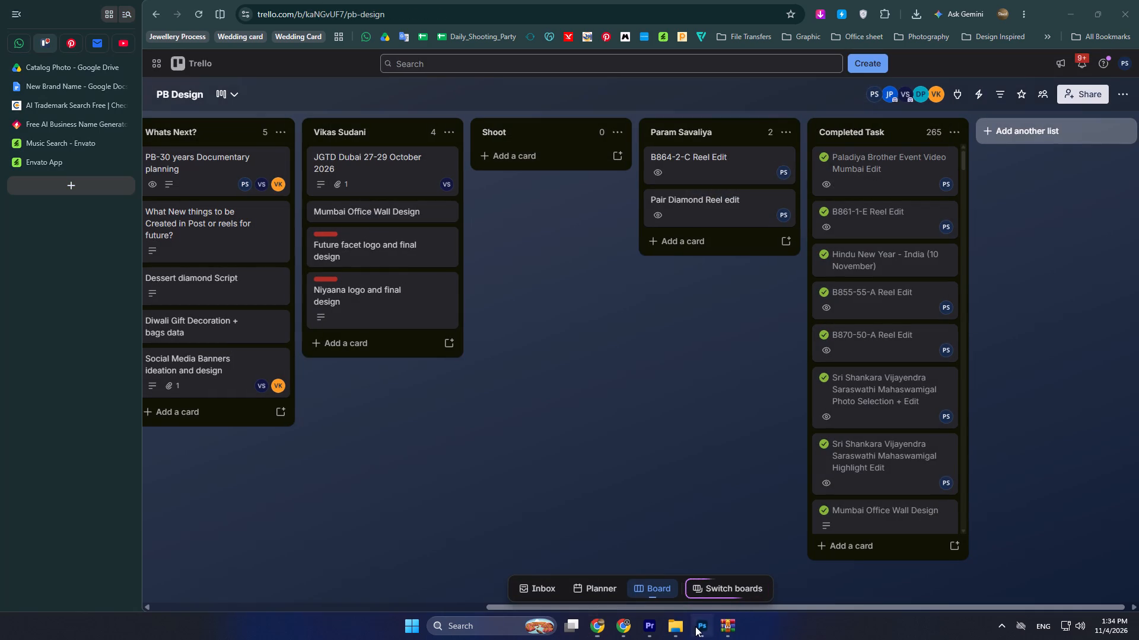
# Close the epic-cinematic music zip archive in WinRAR.
pyautogui.click(727, 626)
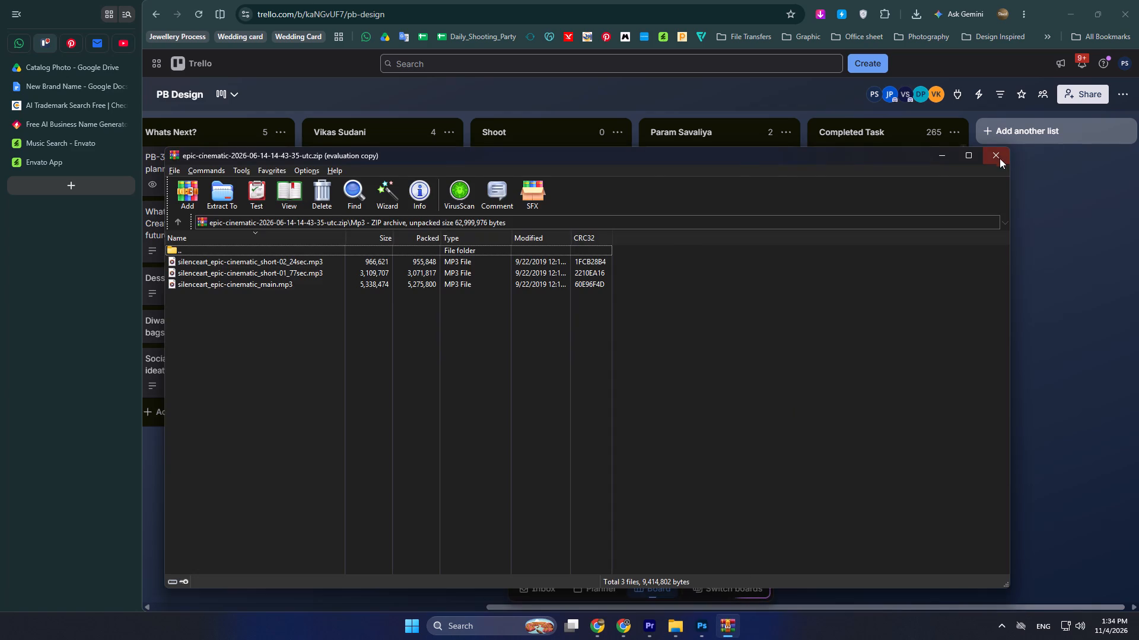
pyautogui.click(999, 156)
# Switch to the Pair Diamond project in Adobe Premiere.
pyautogui.hotkey('alt', 'Tab')
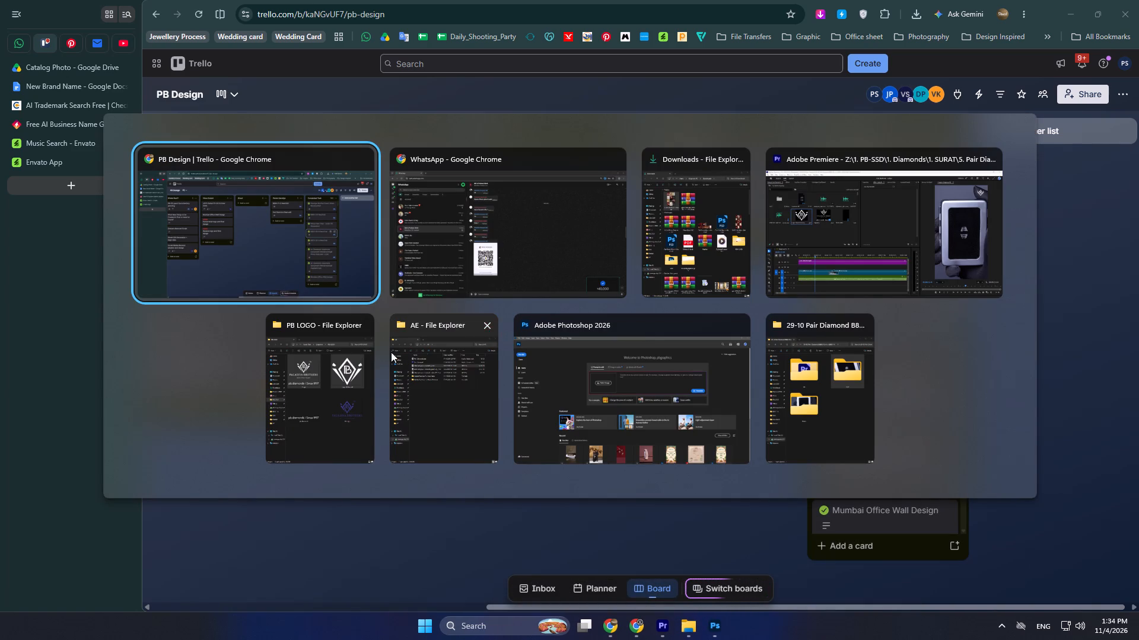
pyautogui.keyDown('alt'); pyautogui.click(363, 327); pyautogui.keyUp('alt')
pyautogui.keyDown('alt'); pyautogui.click(361, 398); pyautogui.keyUp('alt')
pyautogui.click(483, 332)
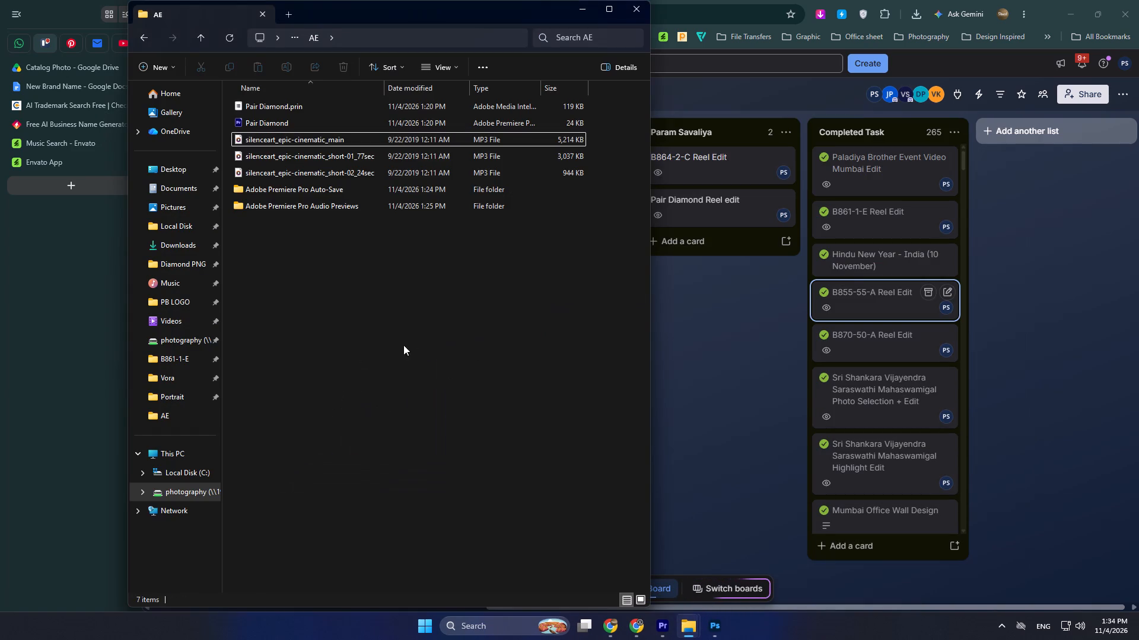
pyautogui.hotkey('alt', 'Tab')
pyautogui.keyDown('alt'); pyautogui.click(686, 312); pyautogui.keyUp('alt')
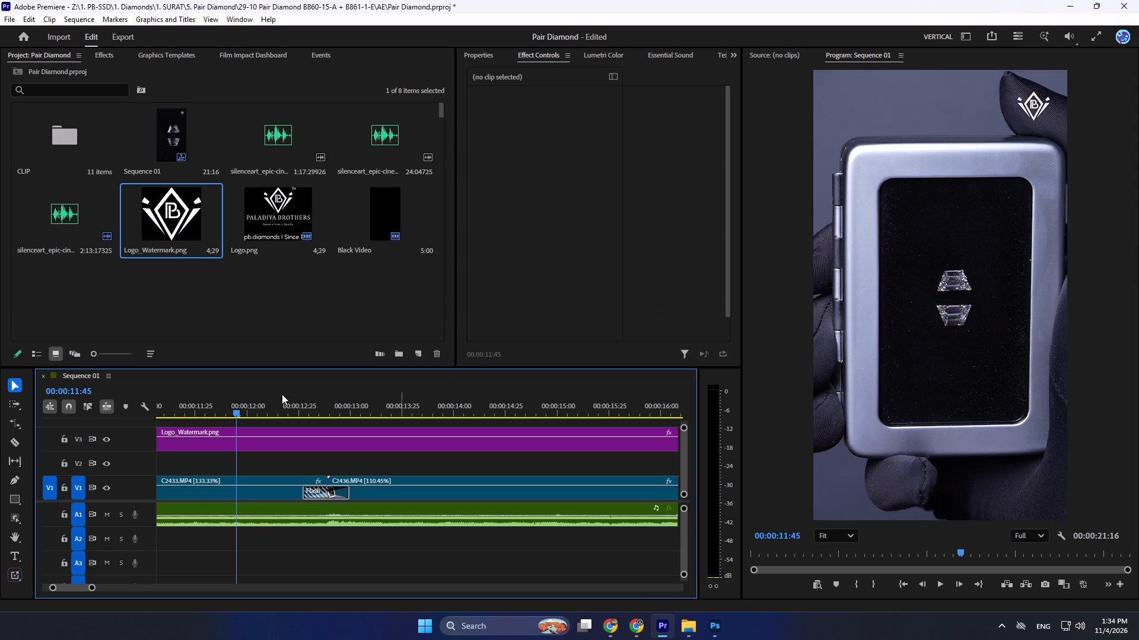
# Set the Logo_Watermark.png clip's scale to 3 and play the sequence's opening briefly.
pyautogui.moveTo(236, 408); pyautogui.dragTo(2, 424)
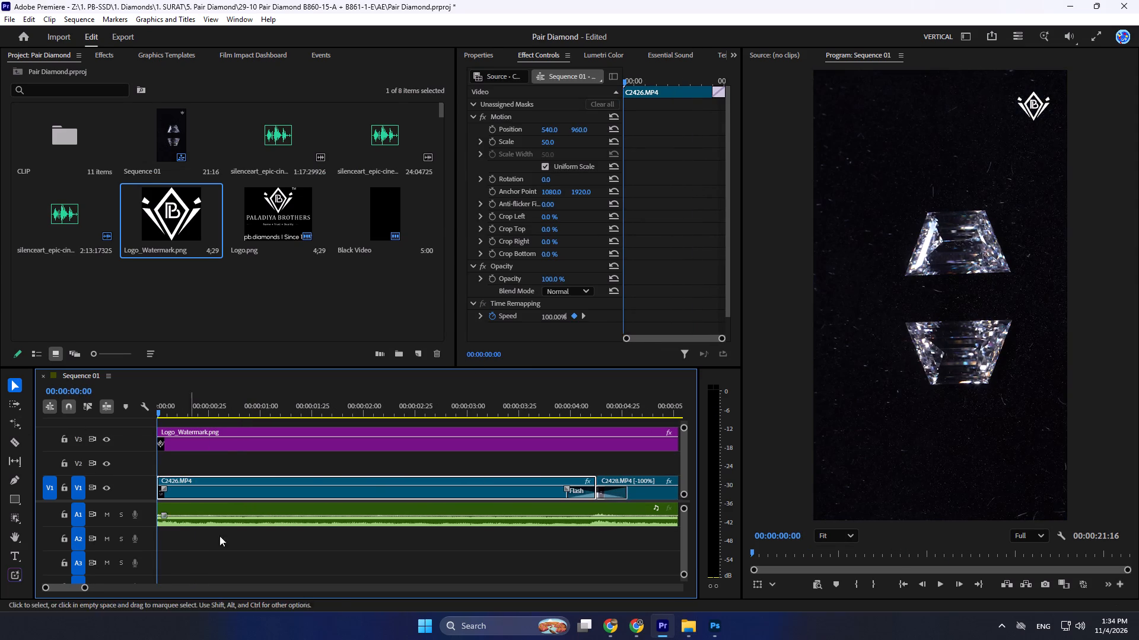
pyautogui.keyDown('alt'); pyautogui.scroll(-4, 336, 589); pyautogui.keyUp('alt')
pyautogui.click(343, 600)
pyautogui.keyDown('alt'); pyautogui.scroll(-12, 324, 580); pyautogui.keyUp('alt')
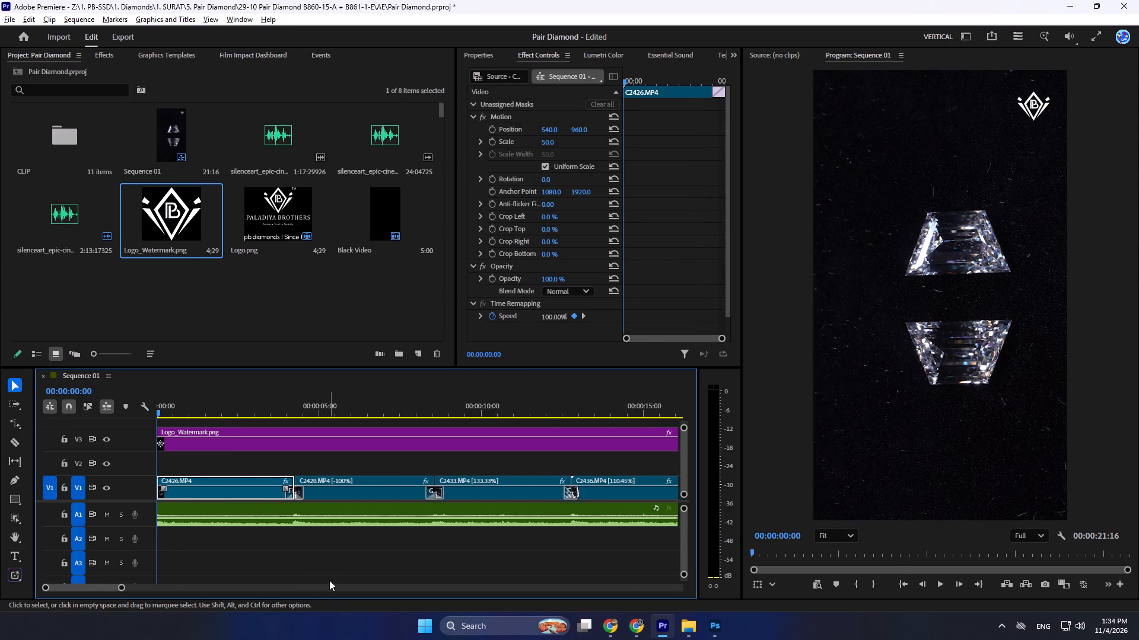
pyautogui.keyDown('alt'); pyautogui.scroll(-4, 329, 580); pyautogui.keyUp('alt')
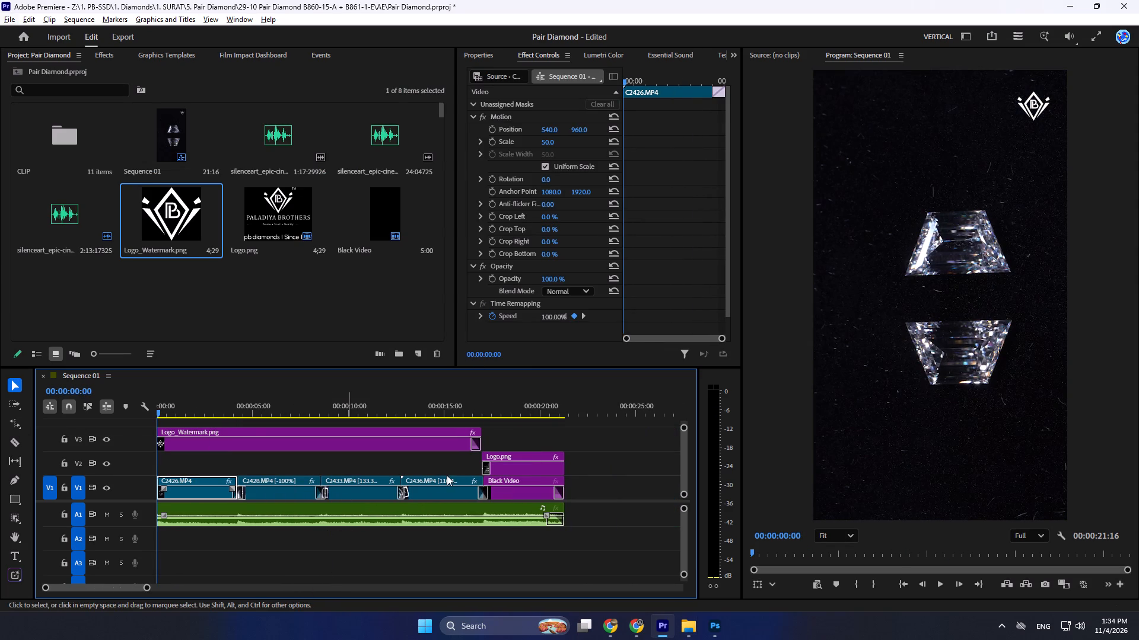
pyautogui.press('space')
pyautogui.click(308, 450)
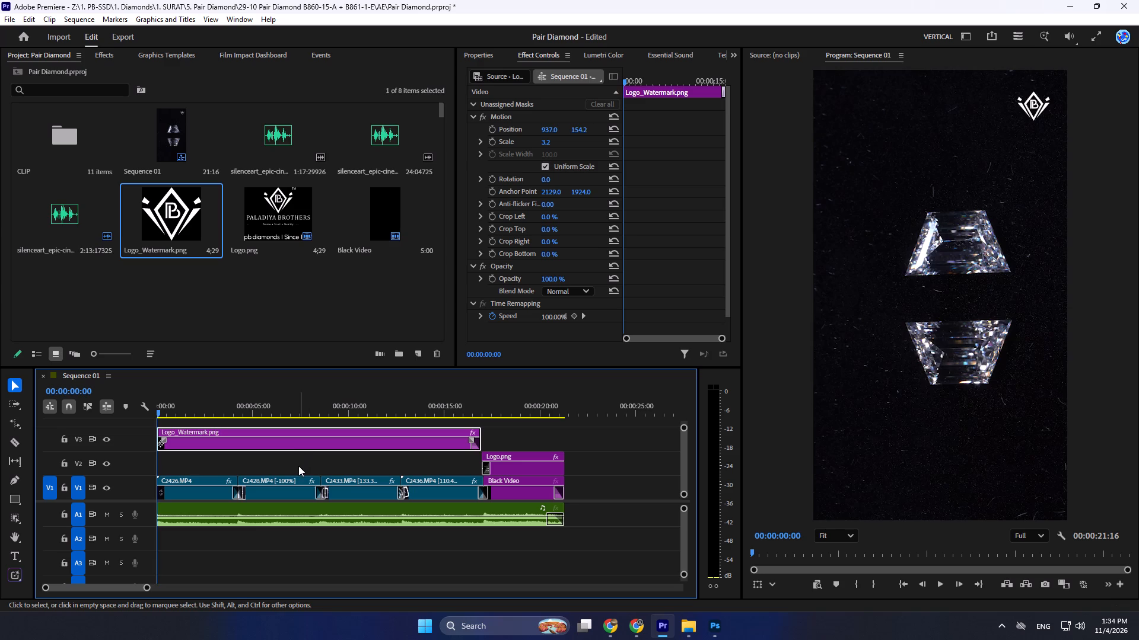
pyautogui.press('space')
pyautogui.press('space')
pyautogui.click(543, 145)
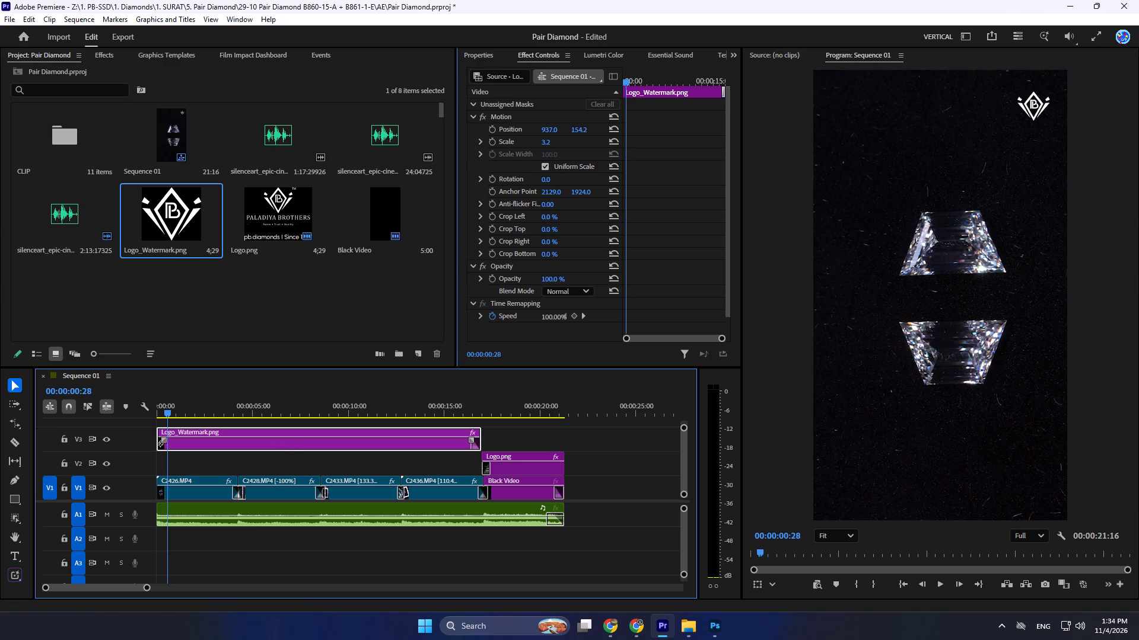
pyautogui.press('3')
pyautogui.press('Return')
pyautogui.press('space')
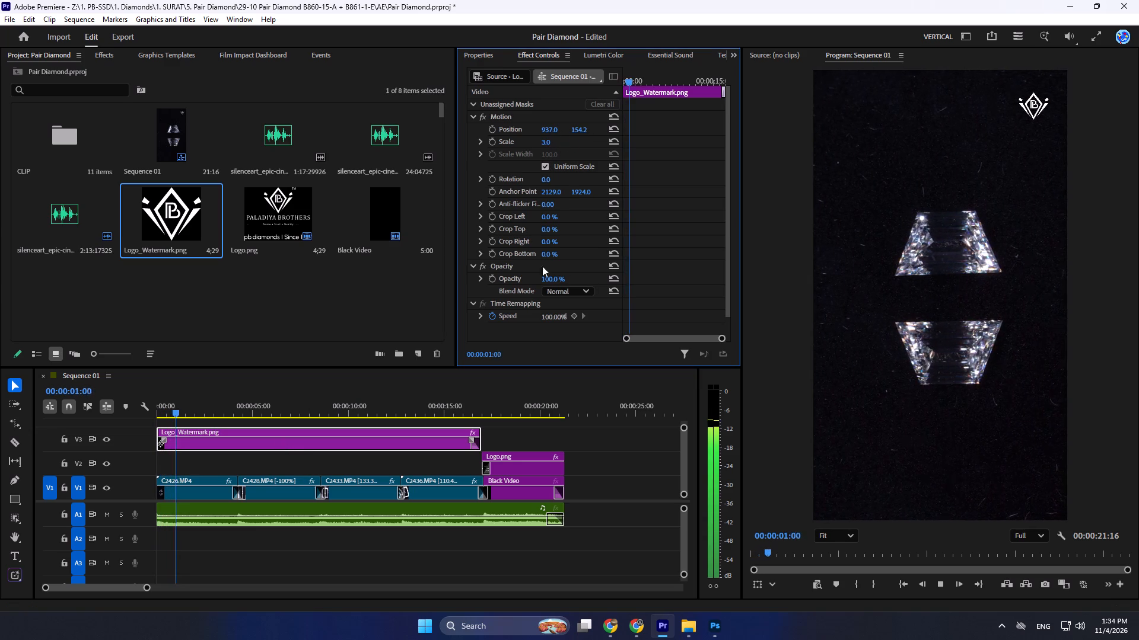
pyautogui.press('space')
# Create an adjustment layer at 1080 x 1920, 50.00 fps, with square pixels.
pyautogui.click(176, 305)
pyautogui.rightClick(182, 304)
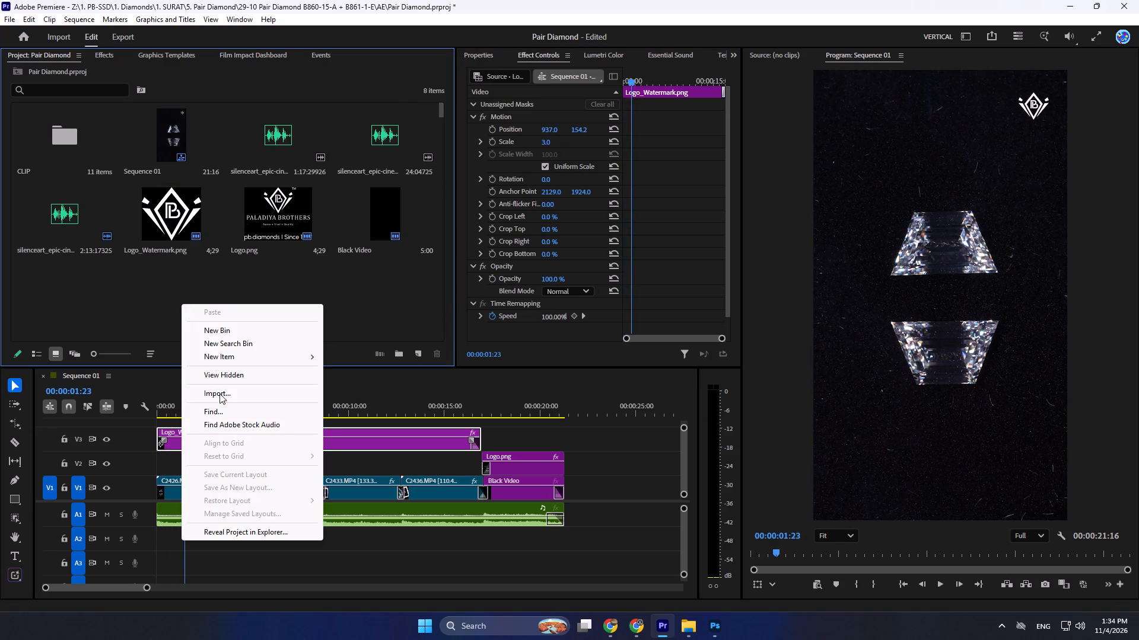
pyautogui.click(219, 357)
pyautogui.click(365, 393)
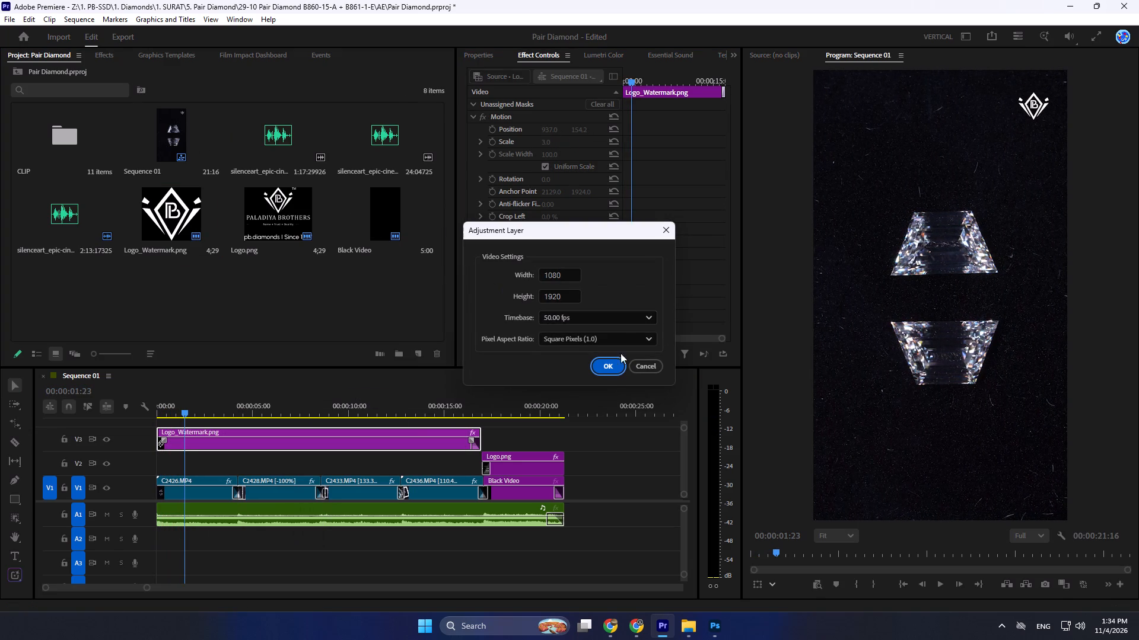
pyautogui.click(609, 376)
pyautogui.click(609, 371)
# Place the adjustment layer on V2 from the sequence start and extend it to the end of the watermark clip.
pyautogui.moveTo(58, 311); pyautogui.dragTo(151, 453)
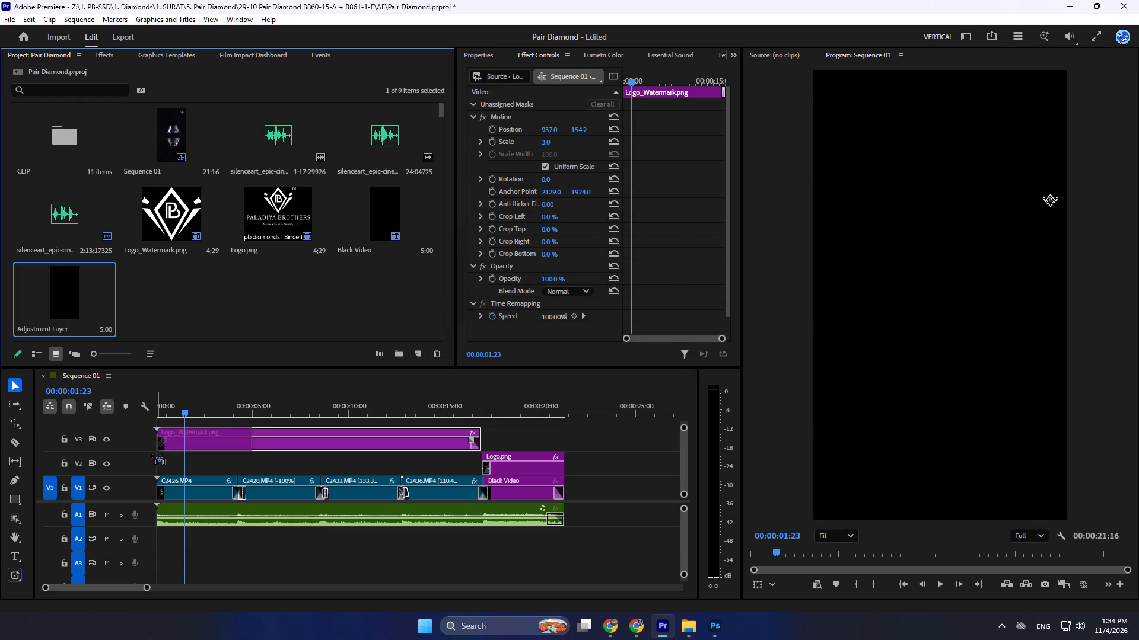
pyautogui.moveTo(151, 453); pyautogui.dragTo(150, 466)
pyautogui.moveTo(250, 456); pyautogui.dragTo(470, 466)
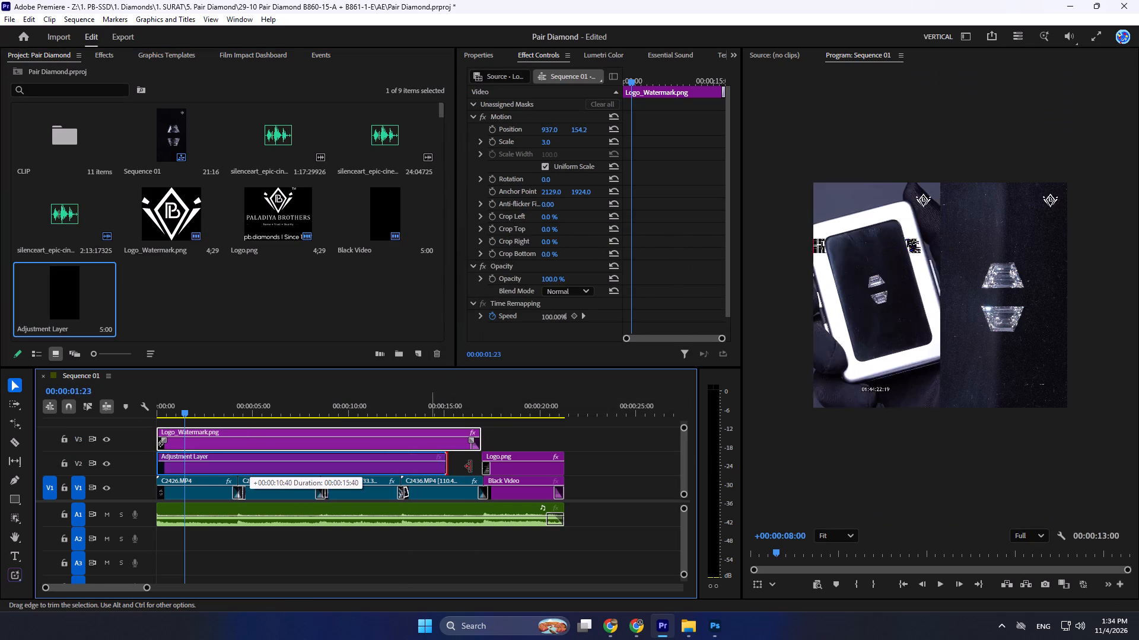
pyautogui.moveTo(470, 466); pyautogui.dragTo(480, 468)
# Apply Lumetri Color basic correction to the adjustment layer with exposure 1.2 and contrast -5.8.
pyautogui.keyDown('alt'); pyautogui.scroll(4, 437, 466); pyautogui.keyUp('alt')
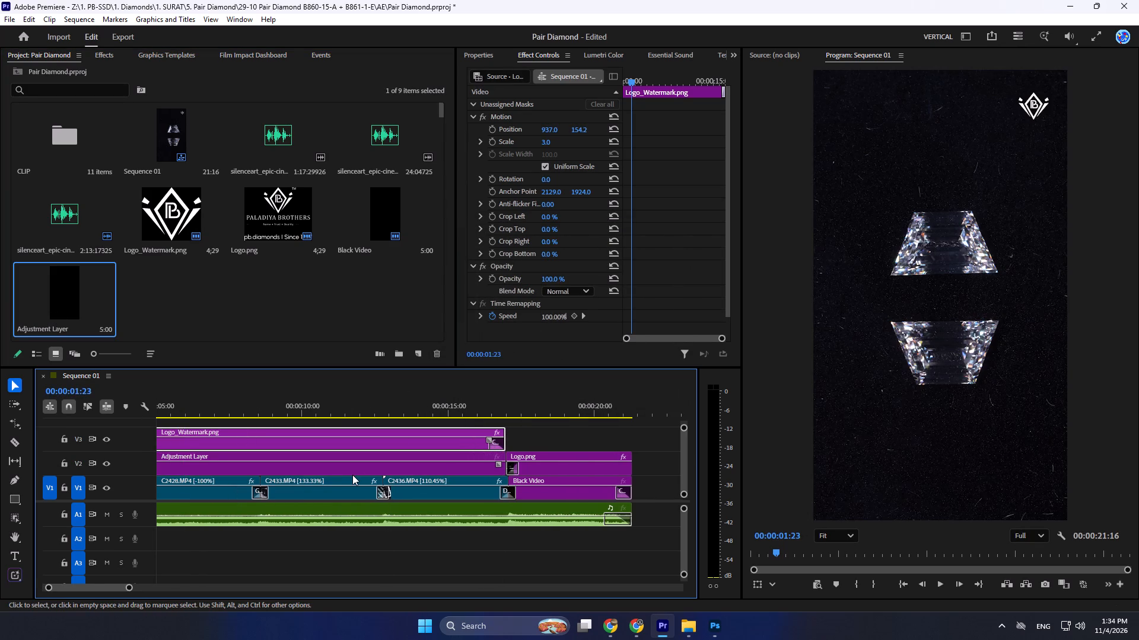
pyautogui.click(350, 472)
pyautogui.click(605, 50)
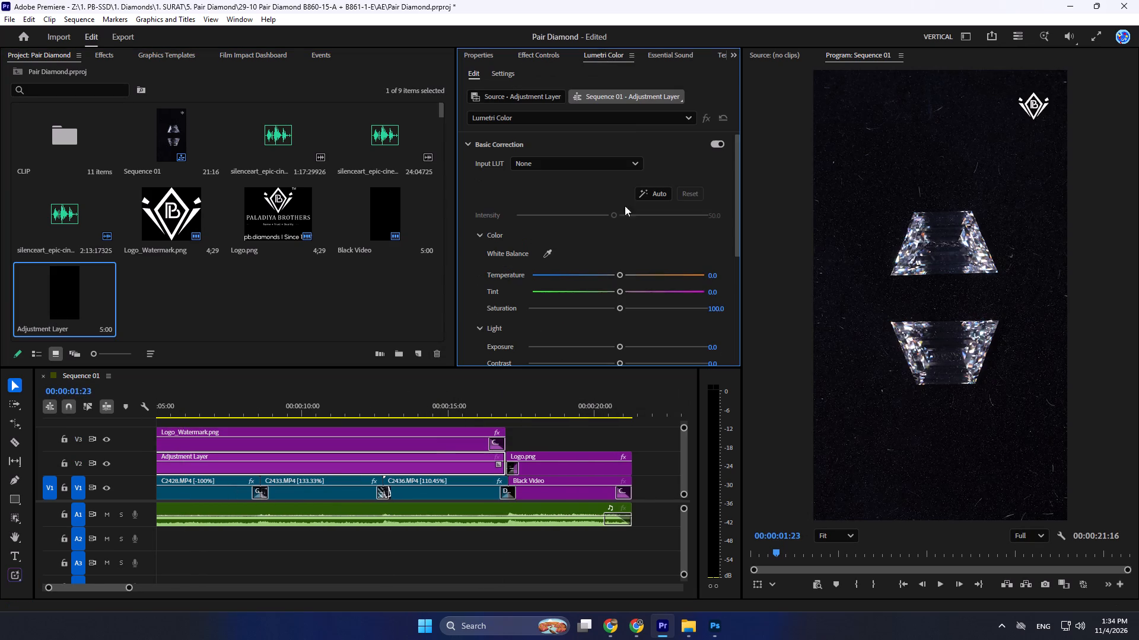
pyautogui.scroll(-3, 649, 281)
pyautogui.moveTo(621, 309); pyautogui.dragTo(629, 309)
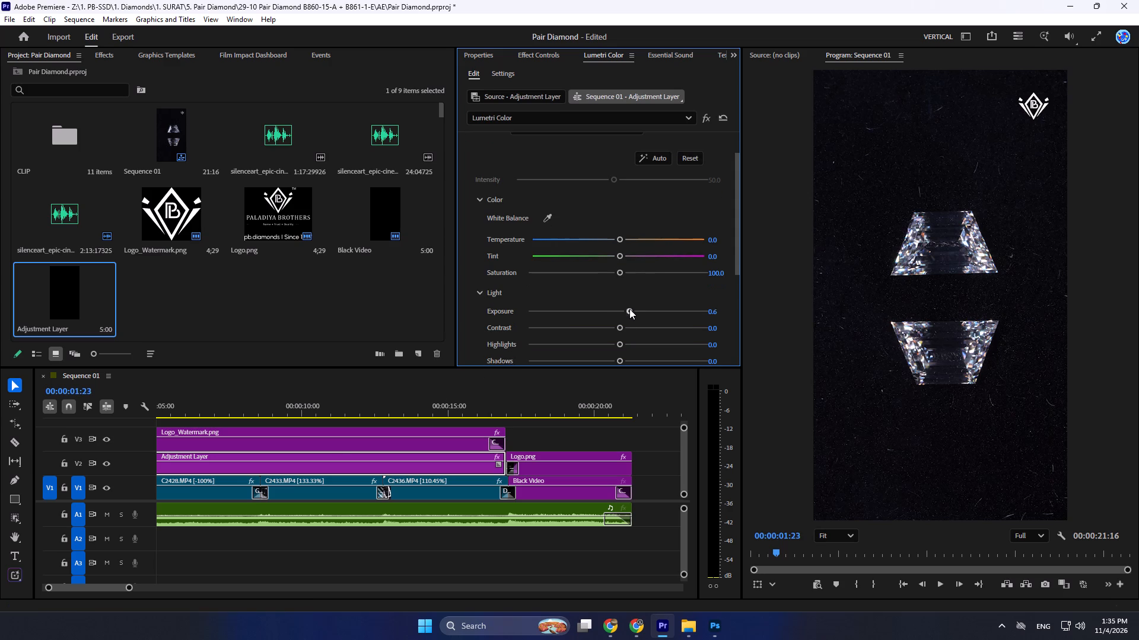
pyautogui.moveTo(629, 309); pyautogui.dragTo(638, 312)
pyautogui.scroll(-1, 632, 310)
pyautogui.moveTo(619, 316); pyautogui.dragTo(597, 315)
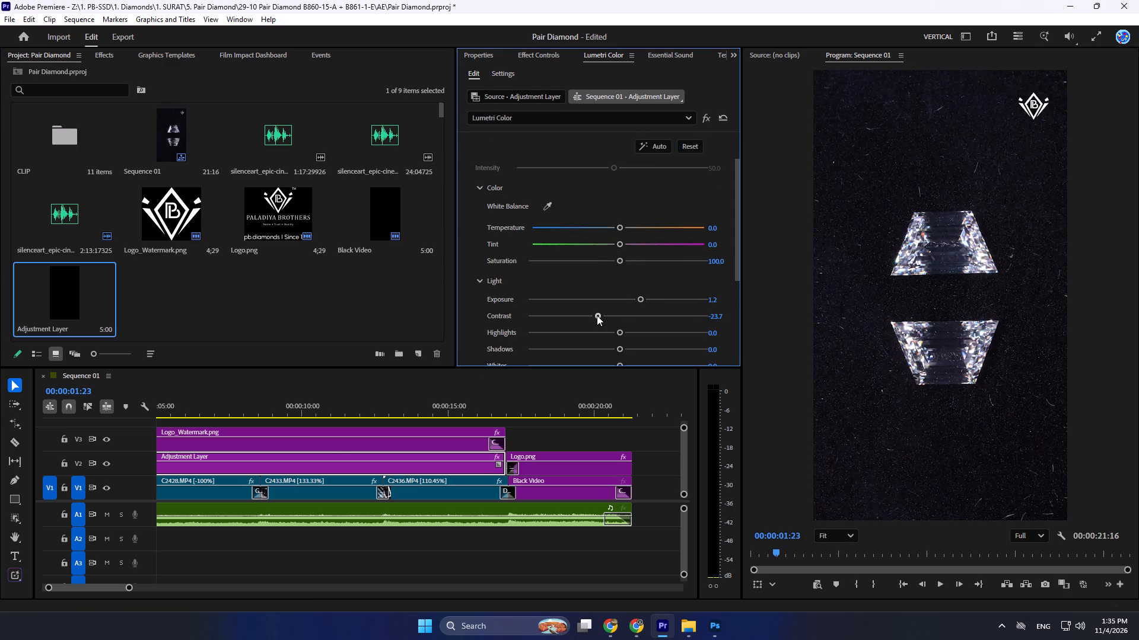
pyautogui.moveTo(597, 315); pyautogui.dragTo(612, 312)
# Set the adjustment layer's highlights to 54.0 and shadows to 24.4.
pyautogui.scroll(-1, 611, 330)
pyautogui.moveTo(618, 321); pyautogui.dragTo(610, 321)
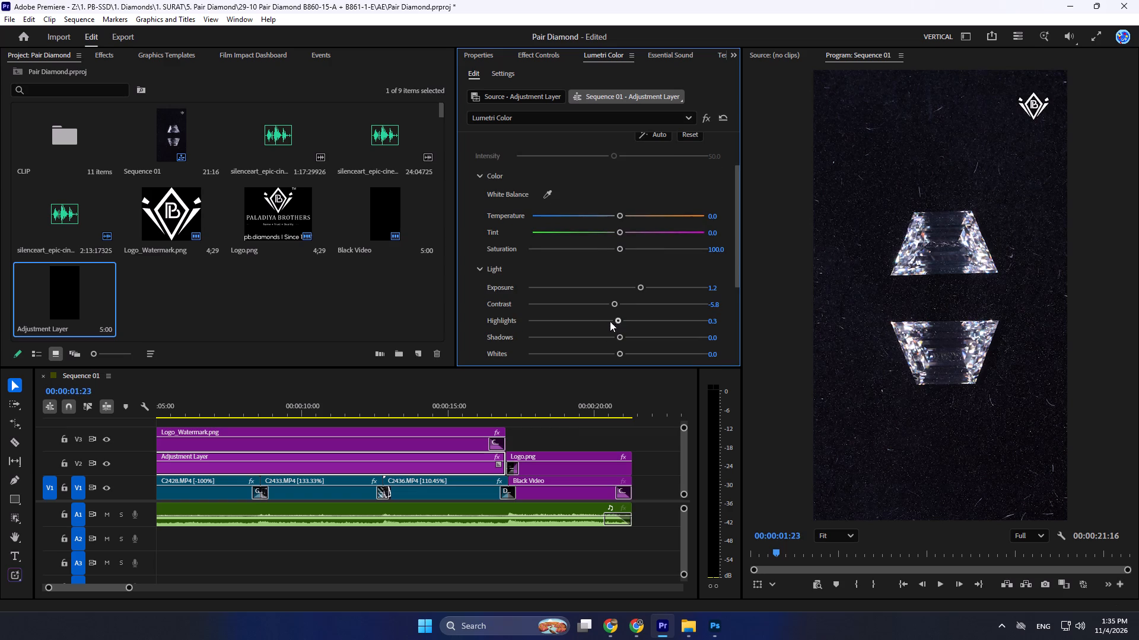
pyautogui.moveTo(610, 321); pyautogui.dragTo(664, 319)
pyautogui.moveTo(615, 334); pyautogui.dragTo(622, 338)
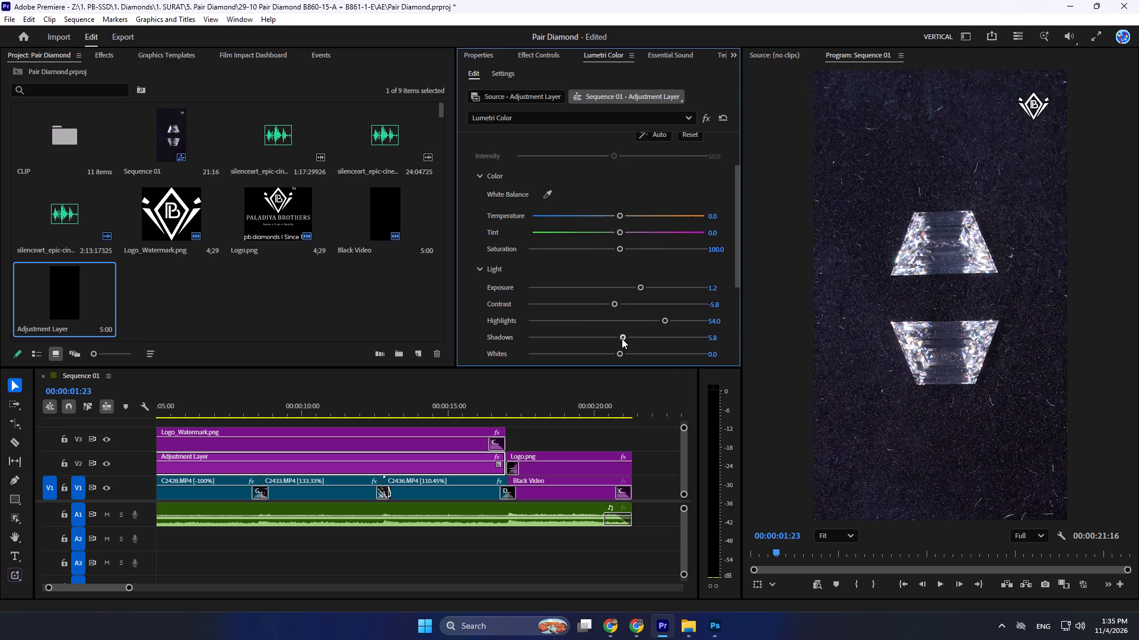
pyautogui.moveTo(622, 338); pyautogui.dragTo(640, 334)
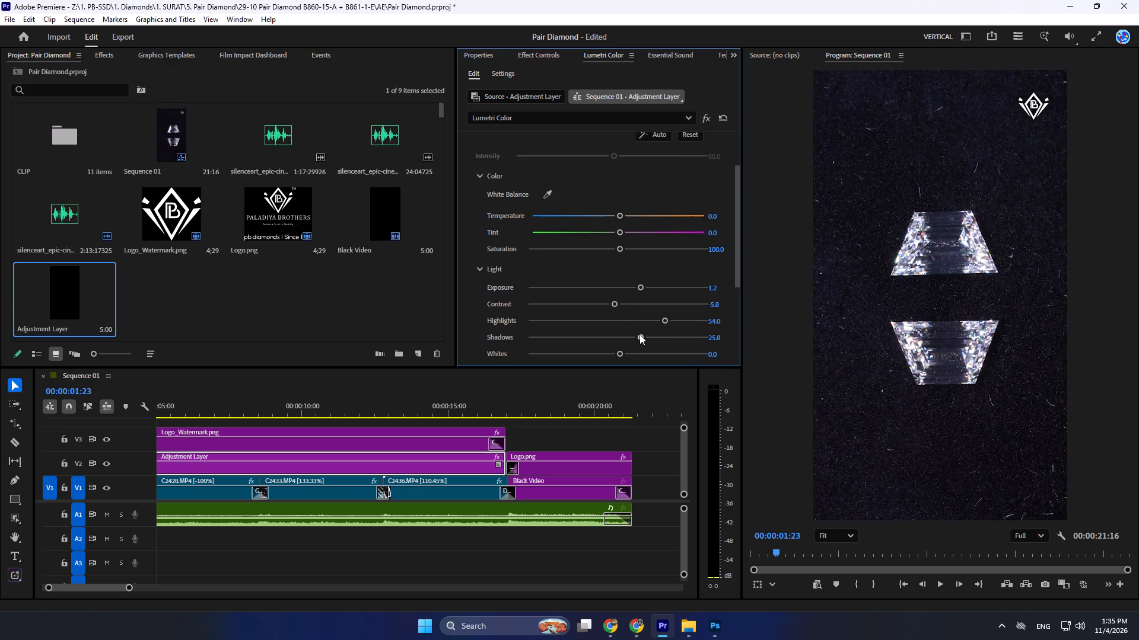
pyautogui.moveTo(640, 334); pyautogui.dragTo(638, 334)
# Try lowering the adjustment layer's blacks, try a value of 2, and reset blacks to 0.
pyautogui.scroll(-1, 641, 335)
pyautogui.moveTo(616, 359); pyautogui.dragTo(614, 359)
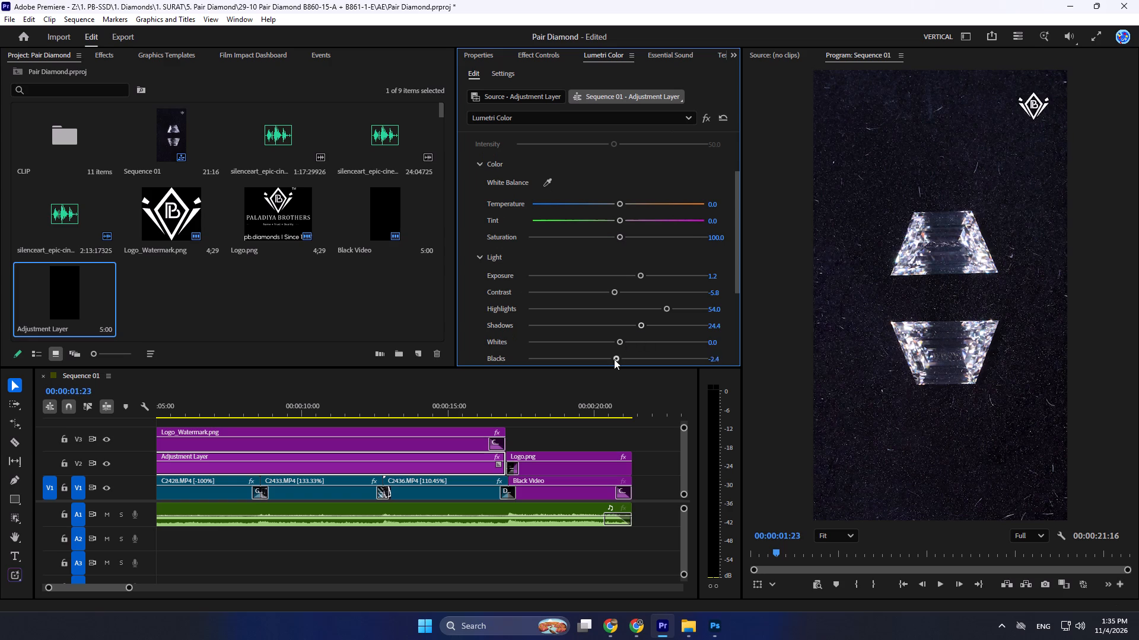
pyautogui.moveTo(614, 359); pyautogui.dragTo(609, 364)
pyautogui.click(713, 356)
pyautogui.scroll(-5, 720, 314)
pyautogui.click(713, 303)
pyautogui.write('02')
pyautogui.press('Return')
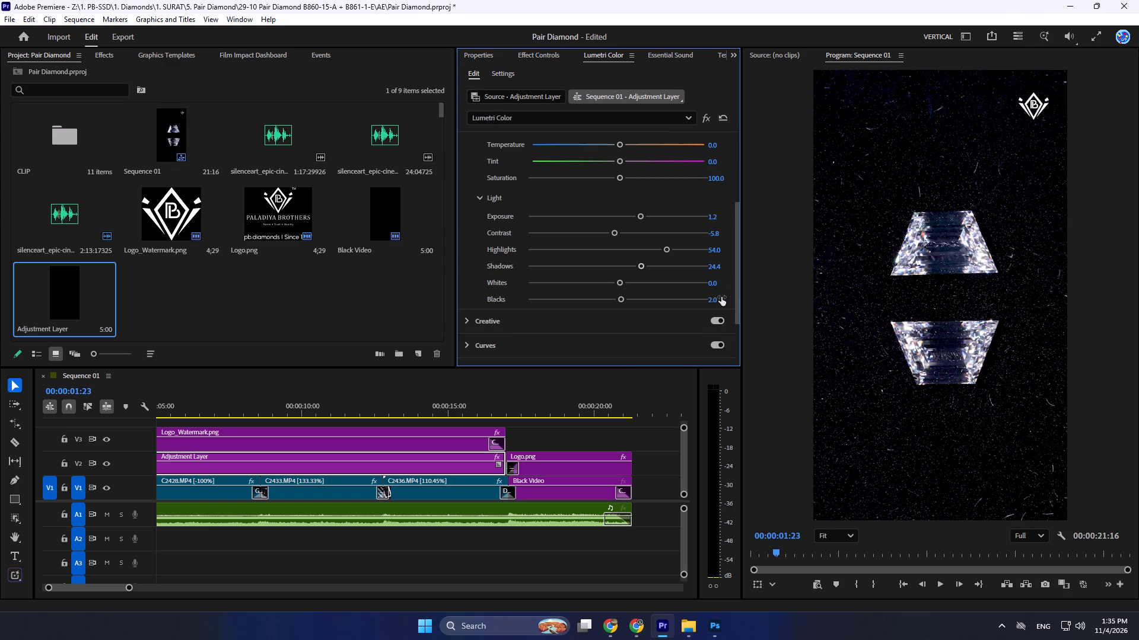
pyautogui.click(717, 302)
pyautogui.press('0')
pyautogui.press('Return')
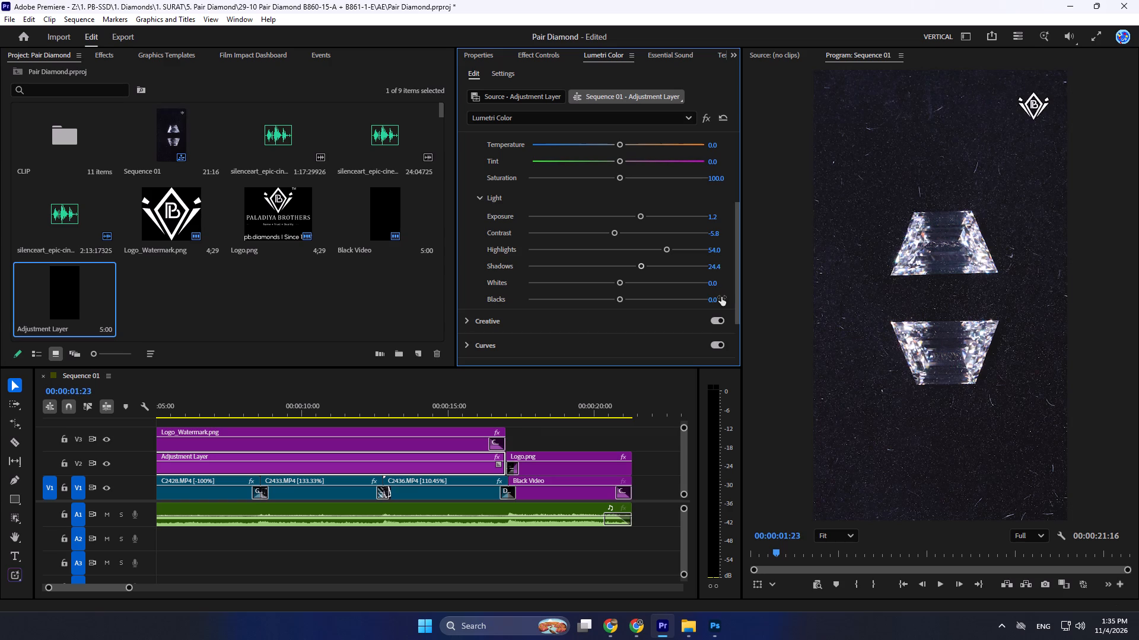
# Set the adjustment layer's blacks to -3.1 and whites to -6.5.
pyautogui.moveTo(618, 296); pyautogui.dragTo(610, 299)
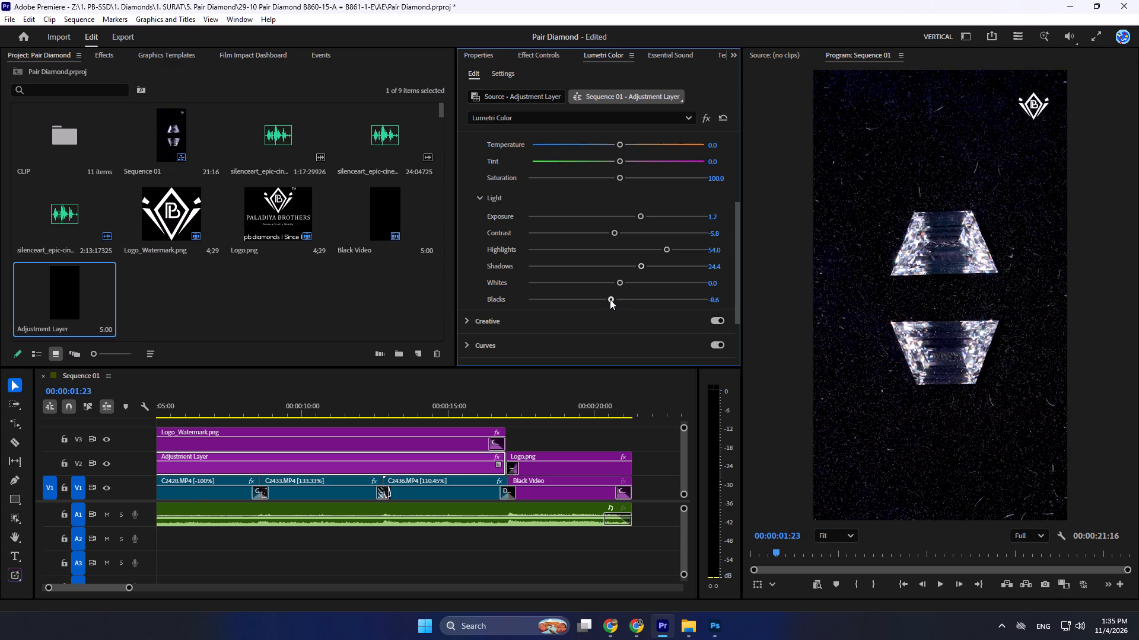
pyautogui.moveTo(610, 299); pyautogui.dragTo(615, 301)
pyautogui.moveTo(619, 281); pyautogui.dragTo(622, 284)
pyautogui.moveTo(622, 284); pyautogui.dragTo(612, 287)
# Warm the adjustment layer's colour temperature to 10.7.
pyautogui.moveTo(618, 143); pyautogui.dragTo(626, 144)
pyautogui.moveTo(626, 144); pyautogui.dragTo(626, 144)
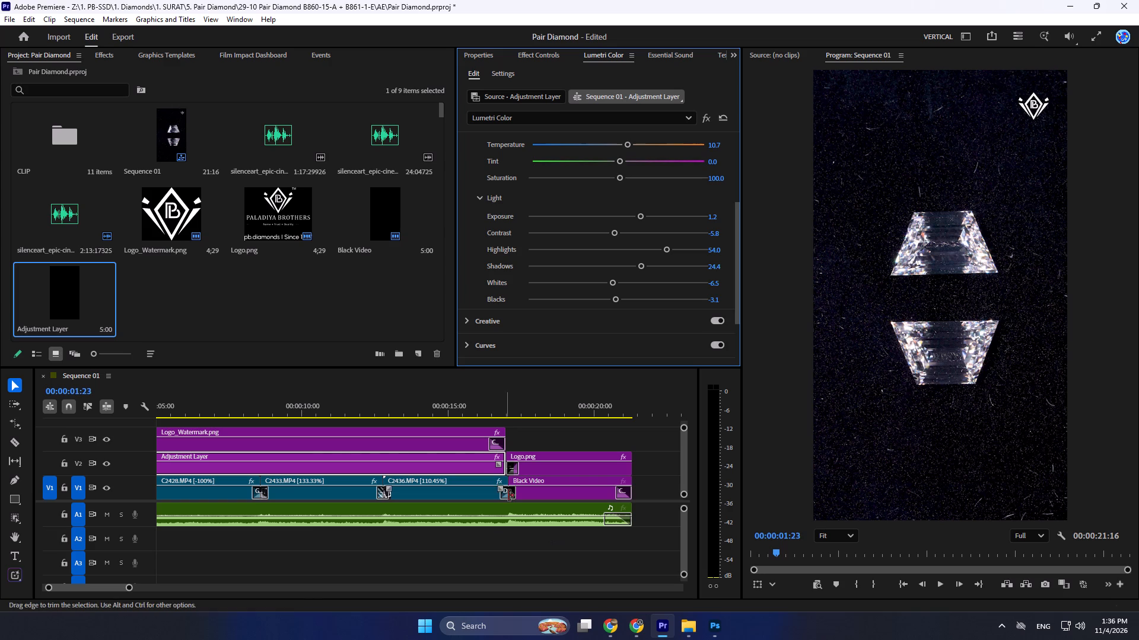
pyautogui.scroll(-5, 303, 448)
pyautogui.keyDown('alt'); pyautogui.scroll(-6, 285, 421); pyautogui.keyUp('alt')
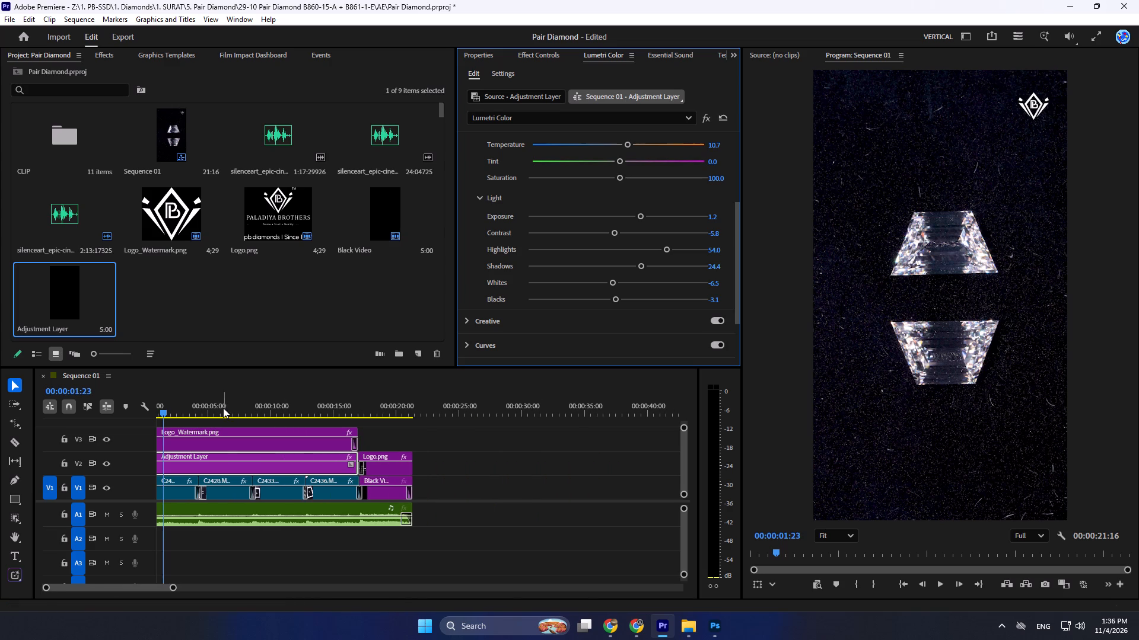
# Switch to Chrome and open a new browser tab.
pyautogui.click(616, 632)
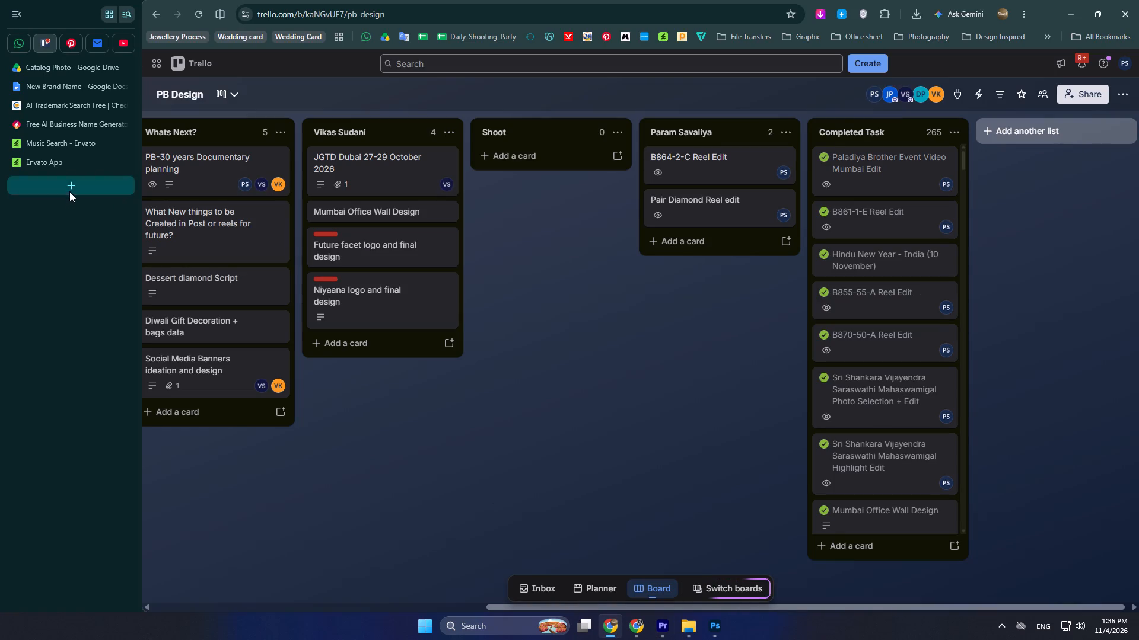
pyautogui.click(69, 186)
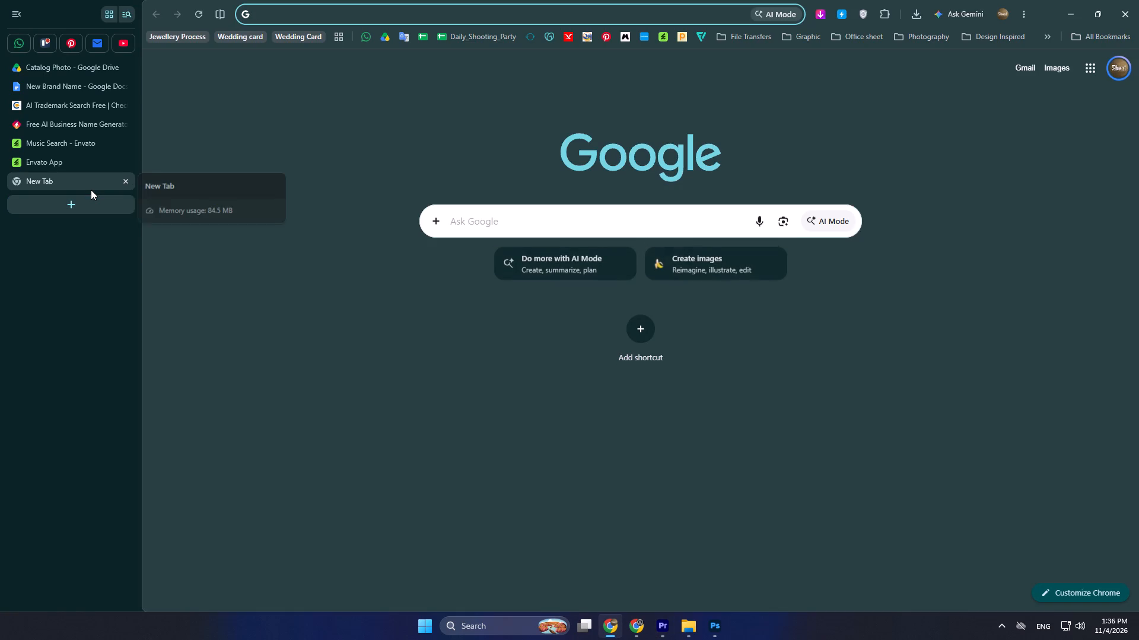
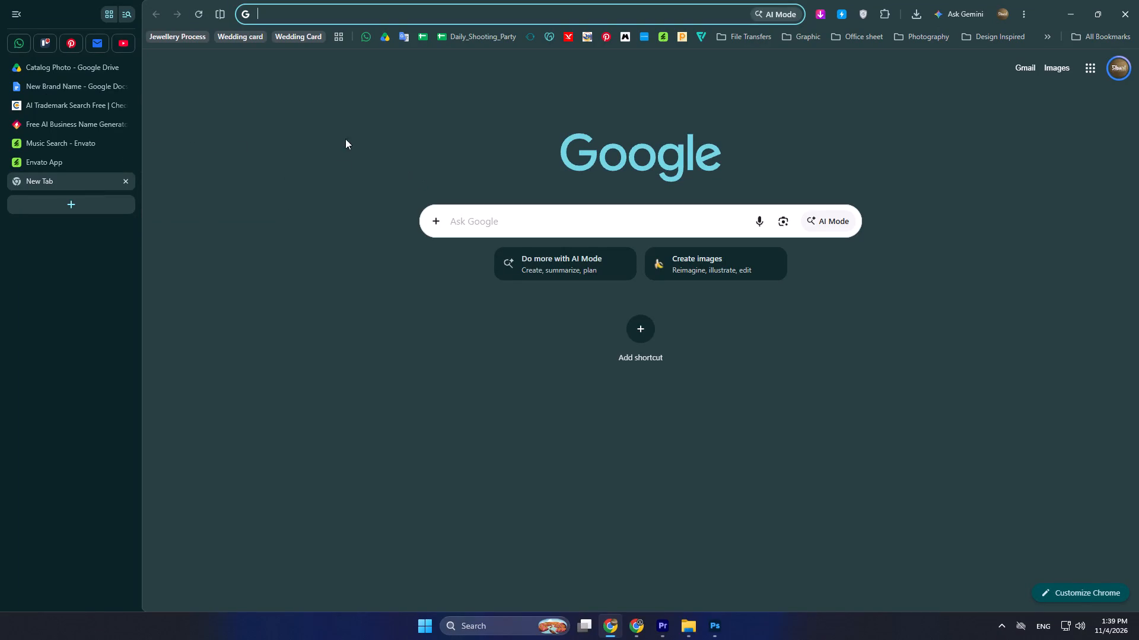
# Return to Premiere Pro and play back the graded sequence from its start to about 10 seconds.
pyautogui.click(266, 296)
pyautogui.hotkey('alt', 'Tab')
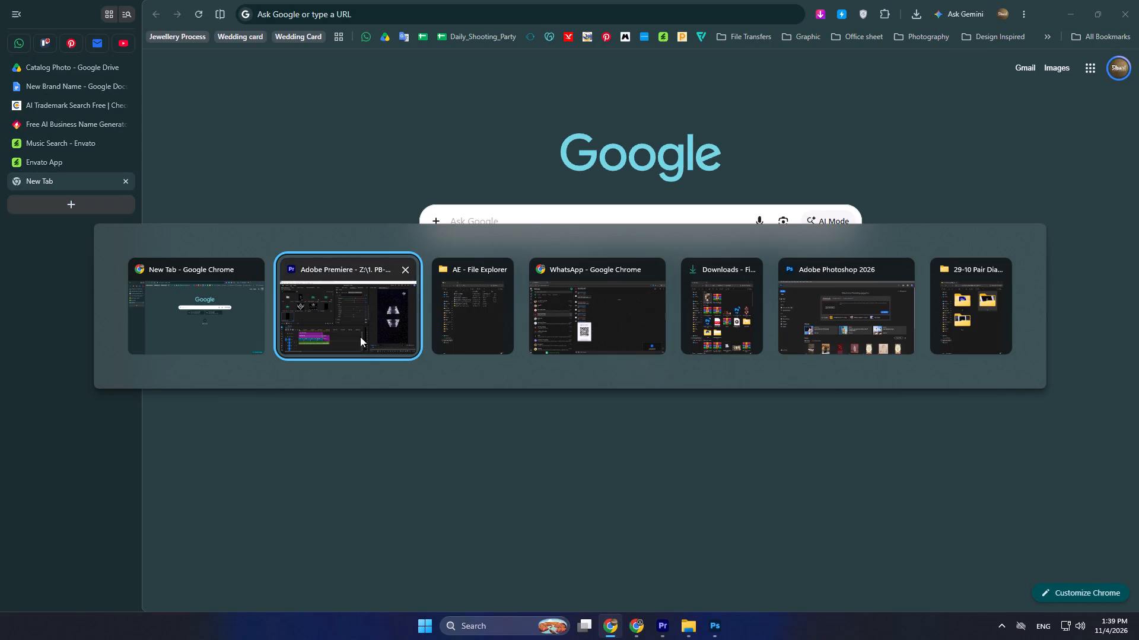
pyautogui.keyDown('alt'); pyautogui.click(361, 328); pyautogui.keyUp('alt')
pyautogui.moveTo(163, 413); pyautogui.dragTo(132, 417)
pyautogui.press('space')
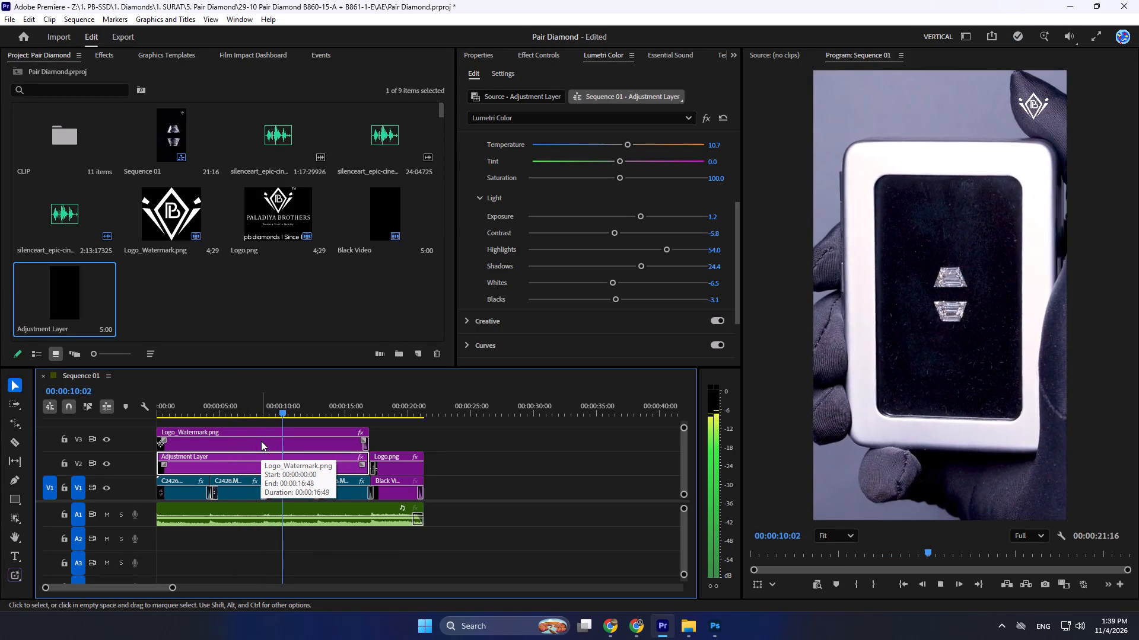
pyautogui.press('space')
# Split the adjustment layer at 00:00:08:29, at the cut between clips C2428 and C2433.
pyautogui.keyDown('alt'); pyautogui.scroll(4, 200, 423); pyautogui.keyUp('alt')
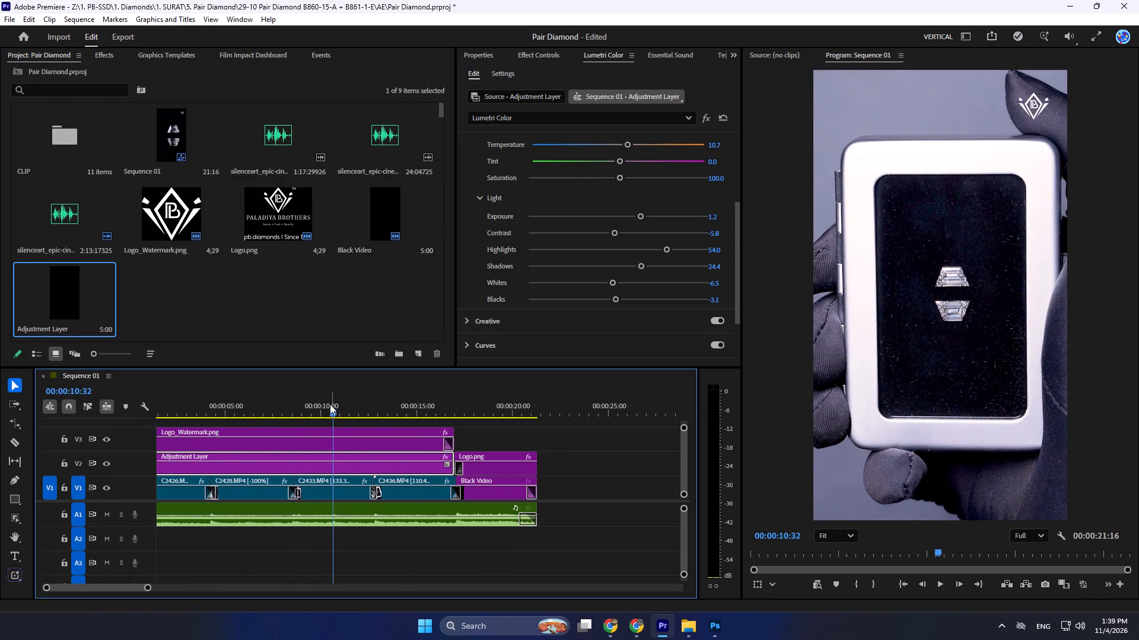
pyautogui.moveTo(330, 404); pyautogui.dragTo(297, 411)
pyautogui.press('c')
pyautogui.click(292, 455)
pyautogui.press('v')
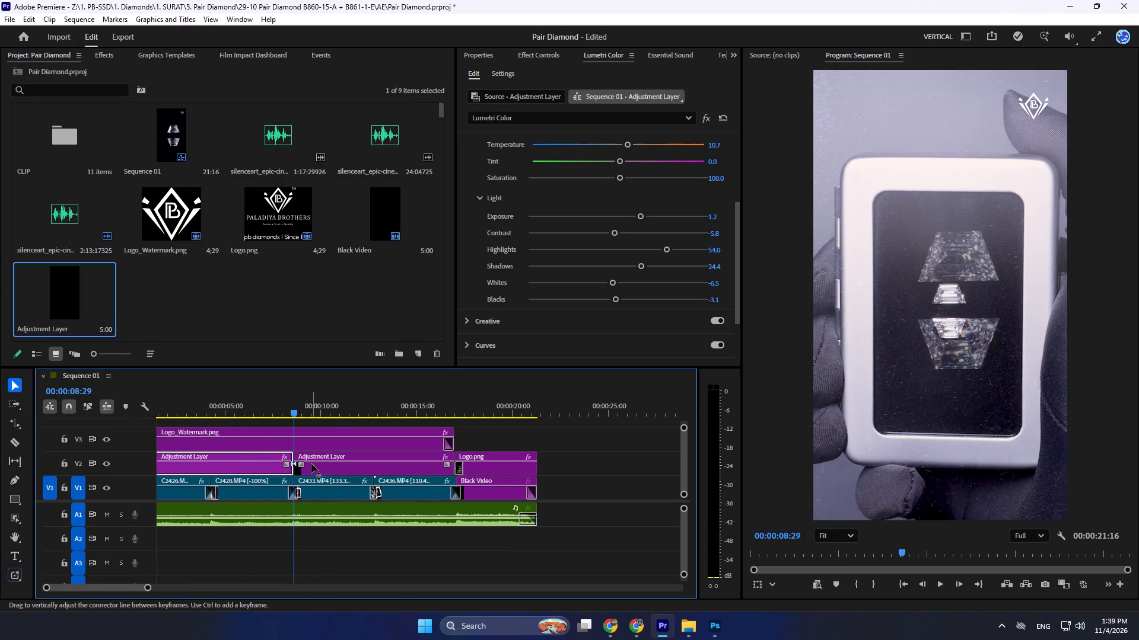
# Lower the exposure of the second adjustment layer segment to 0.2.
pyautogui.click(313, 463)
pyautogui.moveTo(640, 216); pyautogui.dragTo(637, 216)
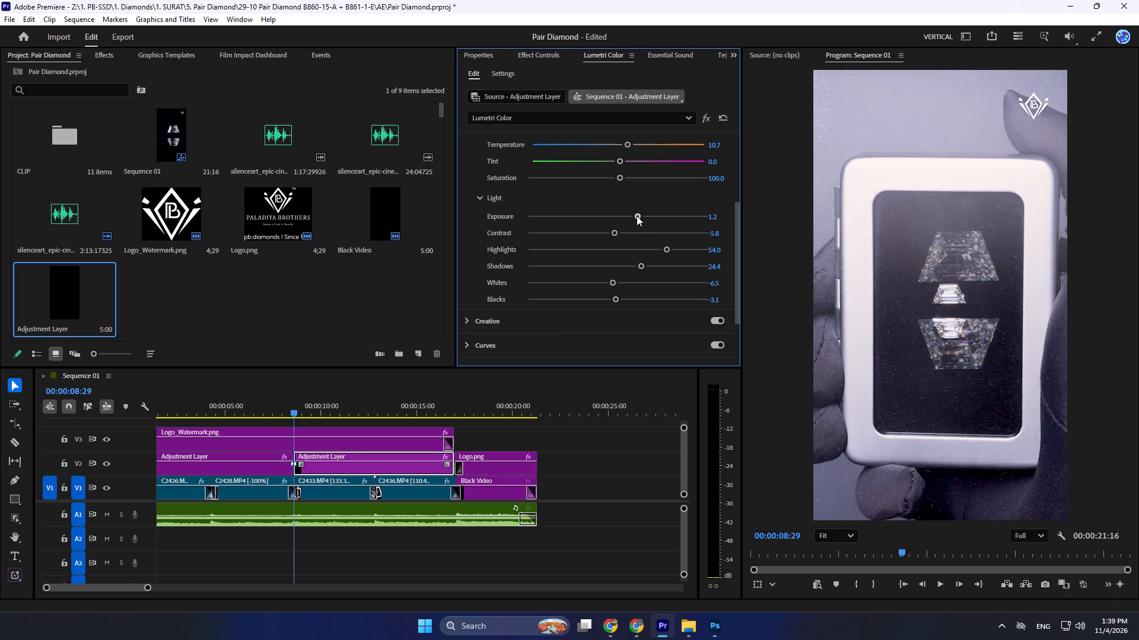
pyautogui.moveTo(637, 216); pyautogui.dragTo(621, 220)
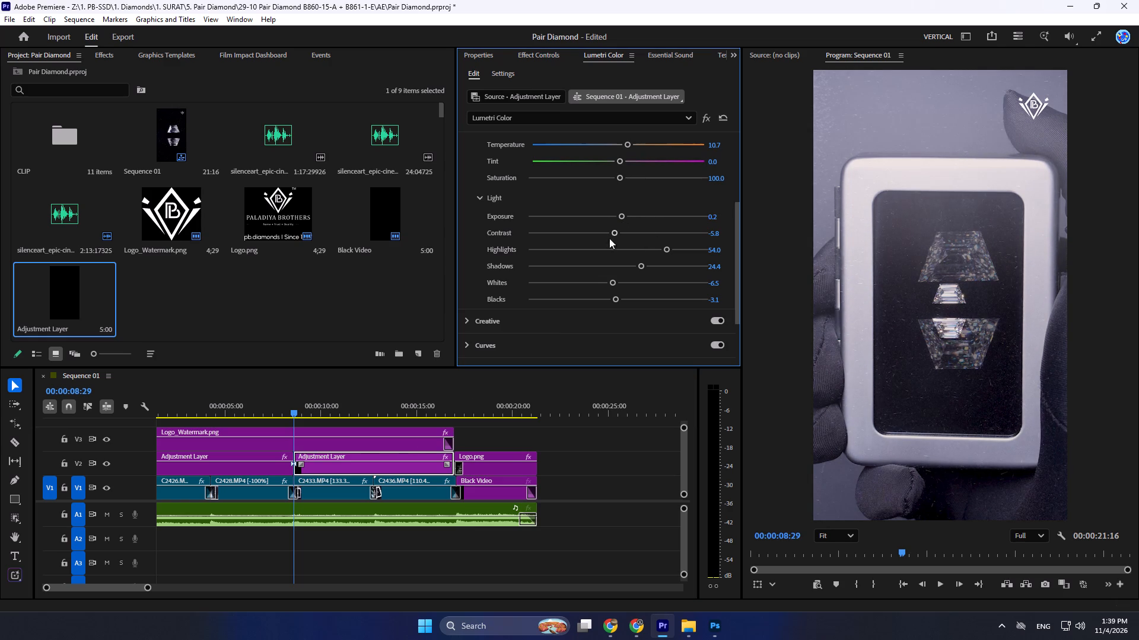
# Apply the default transition at the cut between the two adjustment layer segments and play it back.
pyautogui.keyDown('alt'); pyautogui.scroll(5, 297, 472); pyautogui.keyUp('alt')
pyautogui.click(289, 454)
pyautogui.rightClick(289, 455)
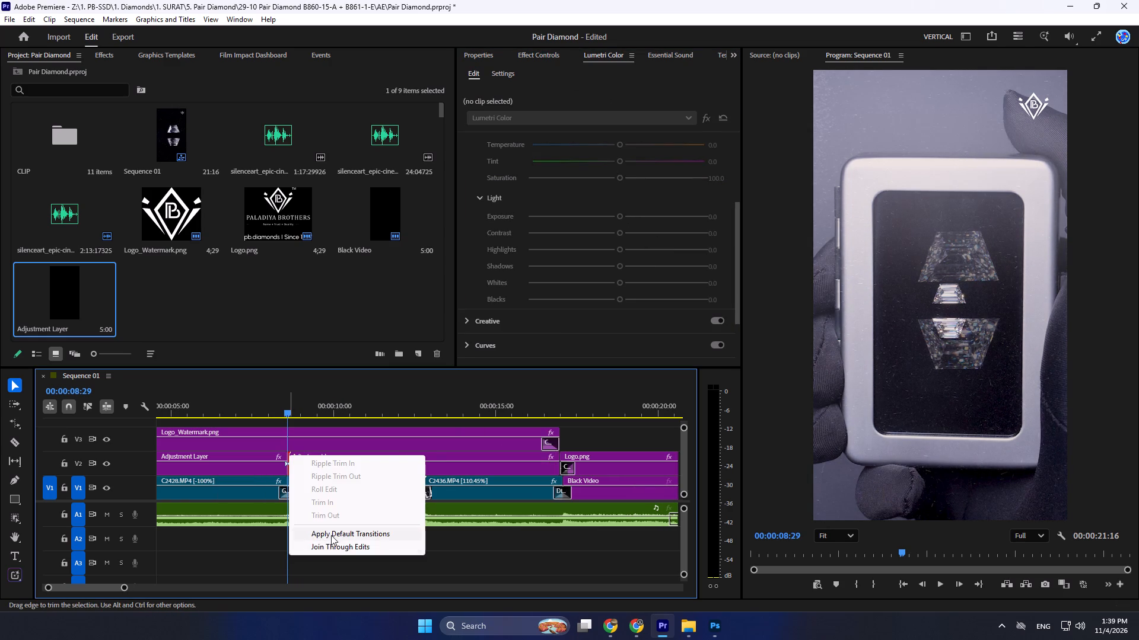
pyautogui.click(331, 533)
pyautogui.moveTo(284, 408); pyautogui.dragTo(281, 420)
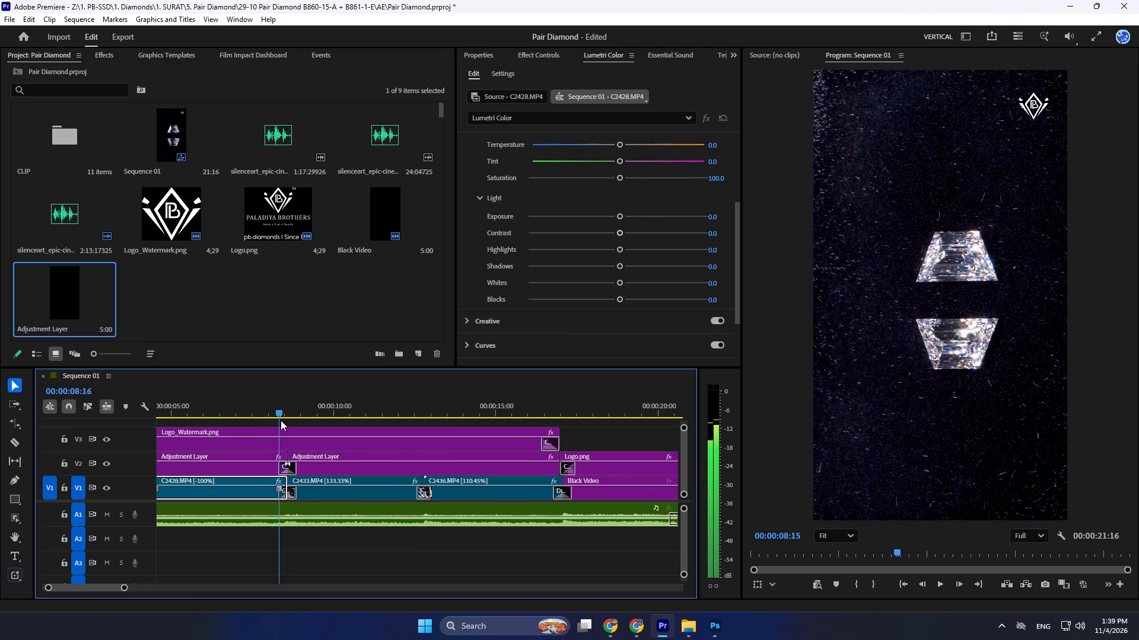
pyautogui.moveTo(281, 420); pyautogui.dragTo(273, 421)
pyautogui.press('space')
pyautogui.keyDown('alt'); pyautogui.scroll(2, 347, 469); pyautogui.keyUp('alt')
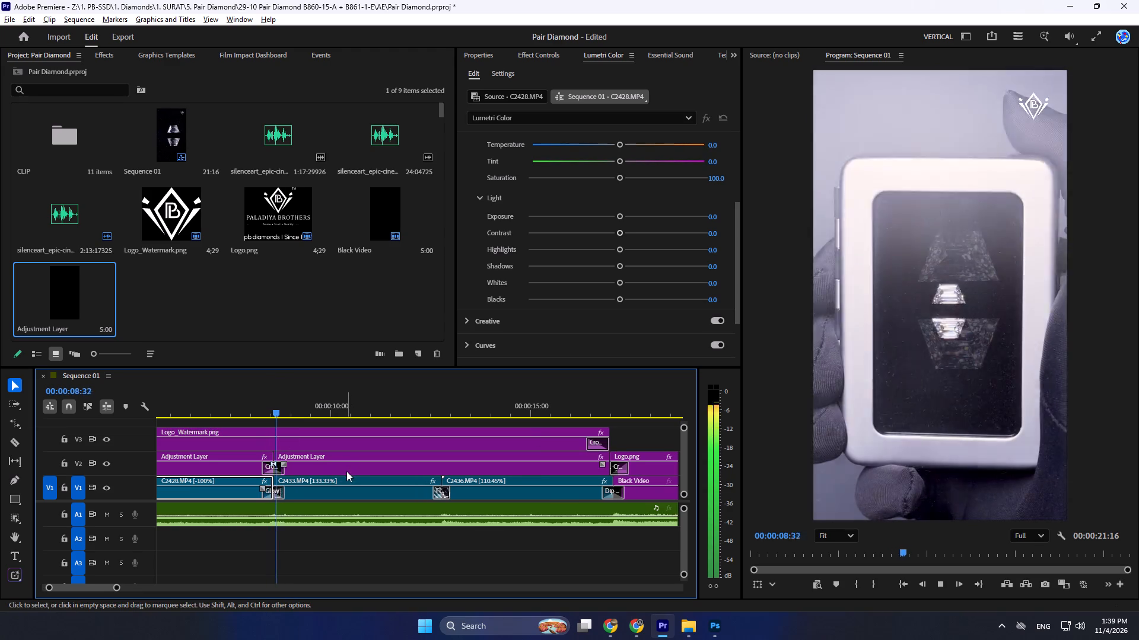
pyautogui.keyDown('alt'); pyautogui.scroll(3, 342, 467); pyautogui.keyUp('alt')
pyautogui.press('space')
# Set the second adjustment layer segment's exposure to -0.3, whites -25.8, shadows 32.6, highlights 34.7 and contrast 3.1.
pyautogui.click(365, 469)
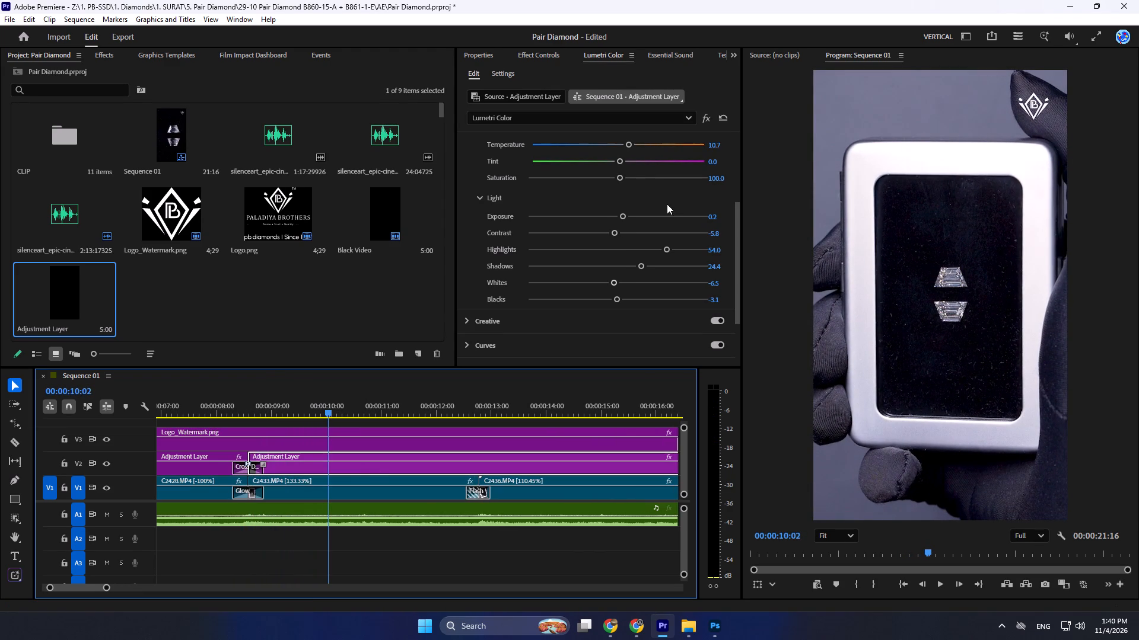
pyautogui.moveTo(622, 215); pyautogui.dragTo(612, 217)
pyautogui.moveTo(609, 283); pyautogui.dragTo(581, 284)
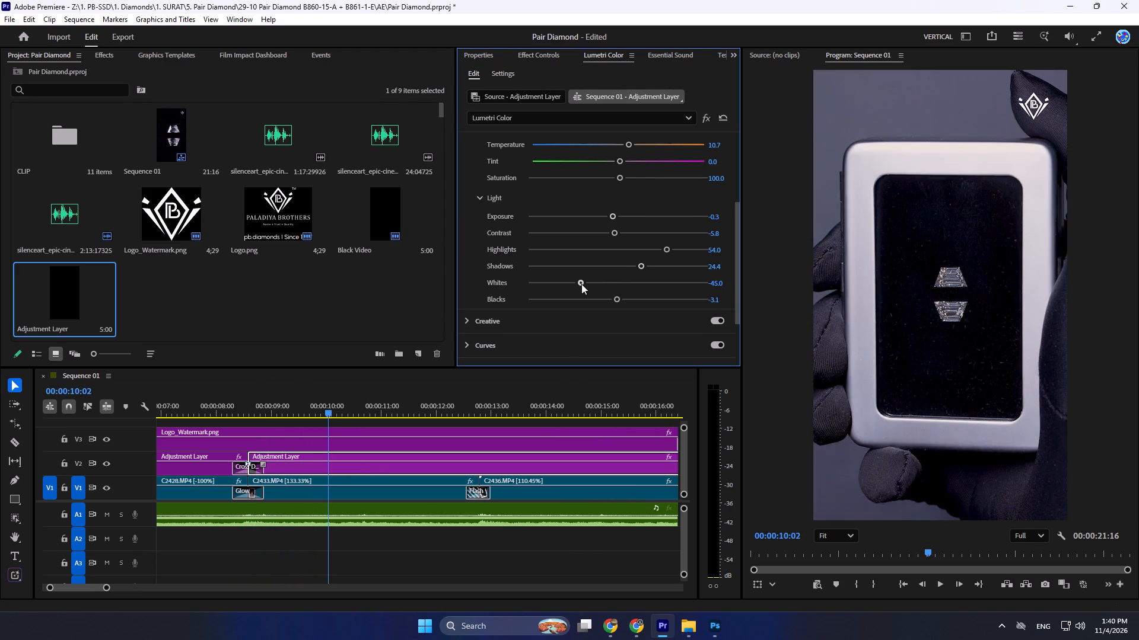
pyautogui.moveTo(581, 284); pyautogui.dragTo(595, 285)
pyautogui.moveTo(637, 266); pyautogui.dragTo(645, 262)
pyautogui.moveTo(663, 248); pyautogui.dragTo(648, 250)
pyautogui.moveTo(648, 250); pyautogui.dragTo(647, 251)
pyautogui.moveTo(615, 232); pyautogui.dragTo(620, 237)
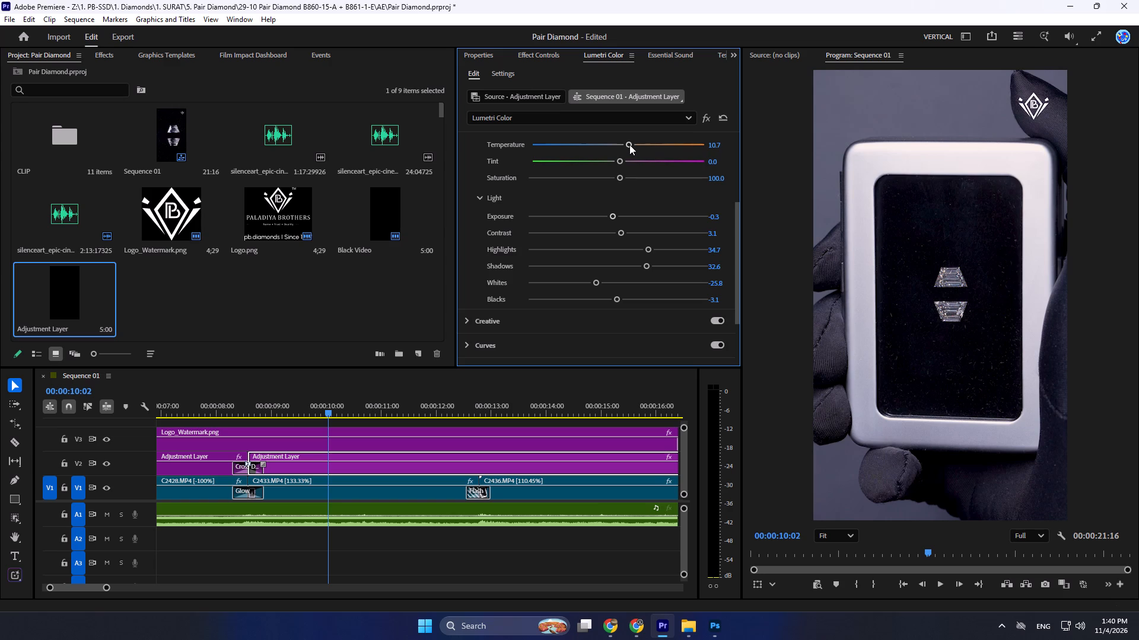
# Set the second adjustment layer segment's colour temperature to 12.7 and play back the clips beneath it.
pyautogui.click(629, 144)
pyautogui.click(631, 143)
pyautogui.press('space')
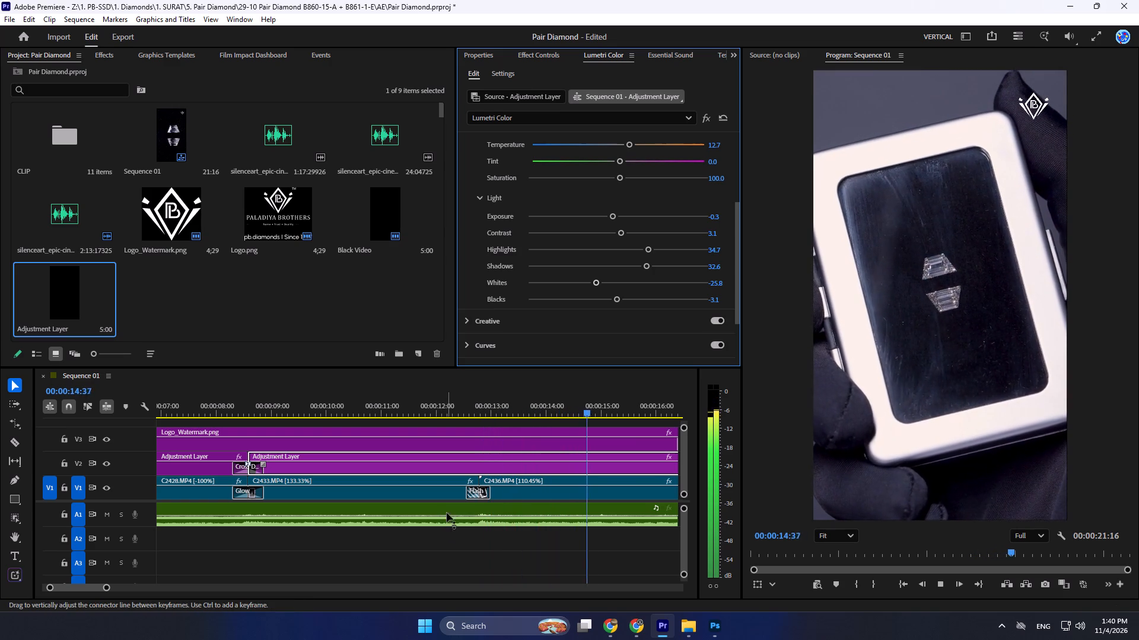
pyautogui.press('space')
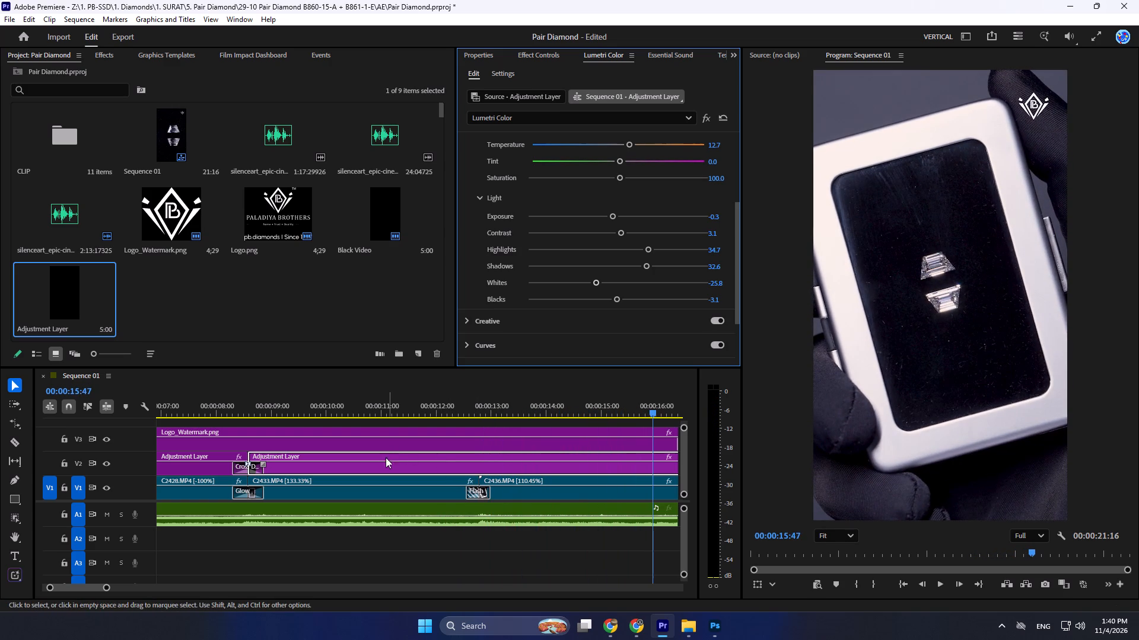
# Copy the Lumetri Color effect from the second adjustment layer segment.
pyautogui.click(408, 457)
pyautogui.click(531, 56)
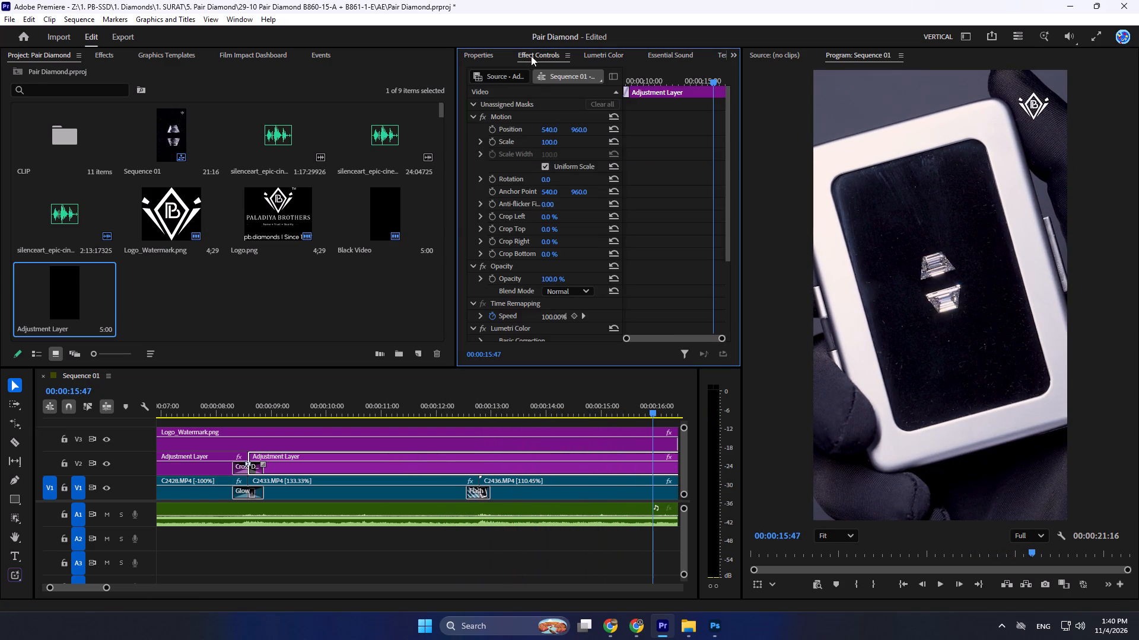
pyautogui.scroll(-8, 513, 297)
pyautogui.click(514, 232)
pyautogui.hotkey('ctrl', 'c')
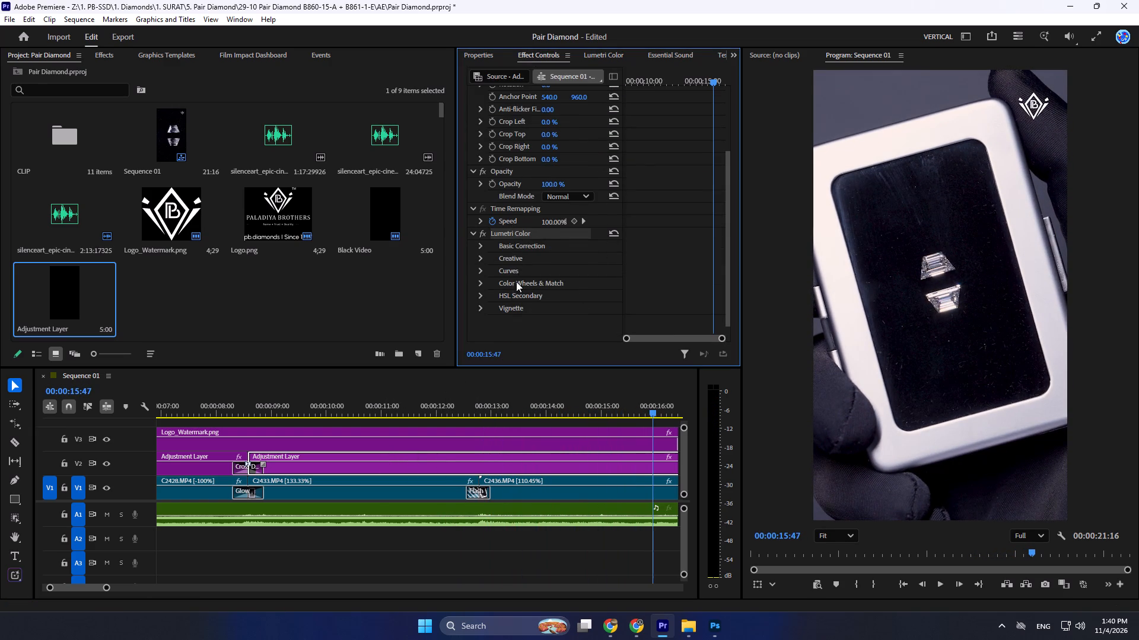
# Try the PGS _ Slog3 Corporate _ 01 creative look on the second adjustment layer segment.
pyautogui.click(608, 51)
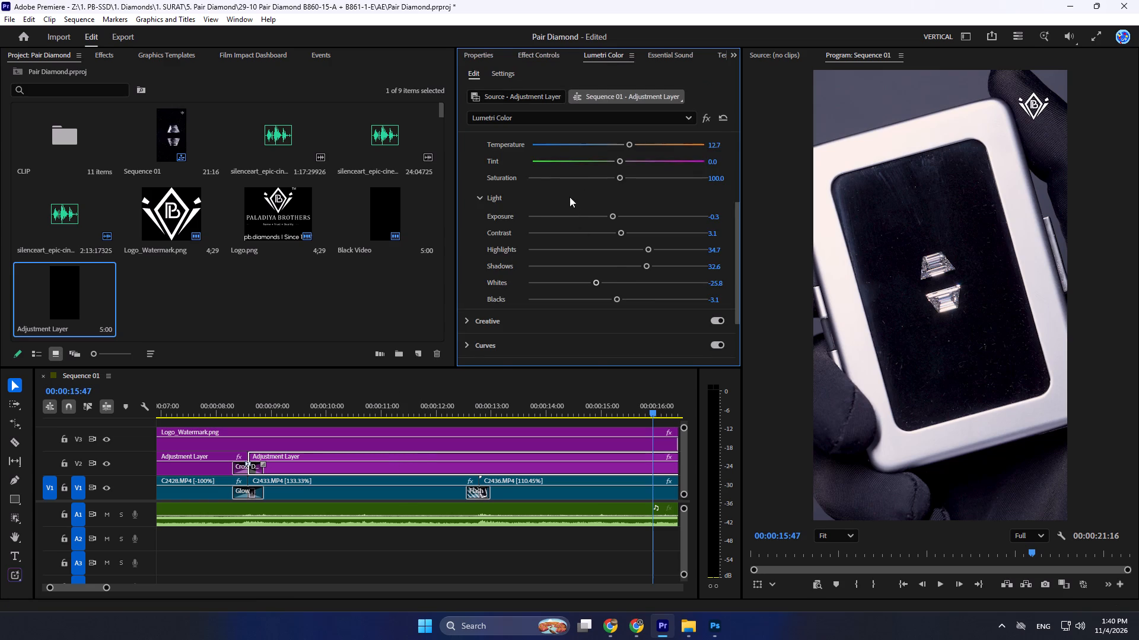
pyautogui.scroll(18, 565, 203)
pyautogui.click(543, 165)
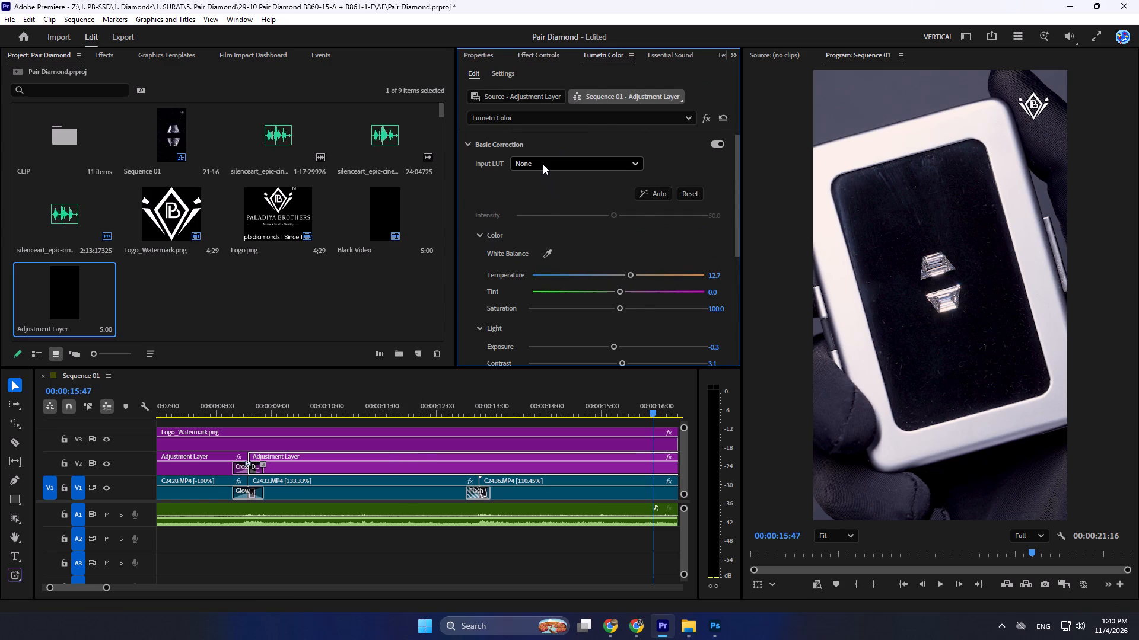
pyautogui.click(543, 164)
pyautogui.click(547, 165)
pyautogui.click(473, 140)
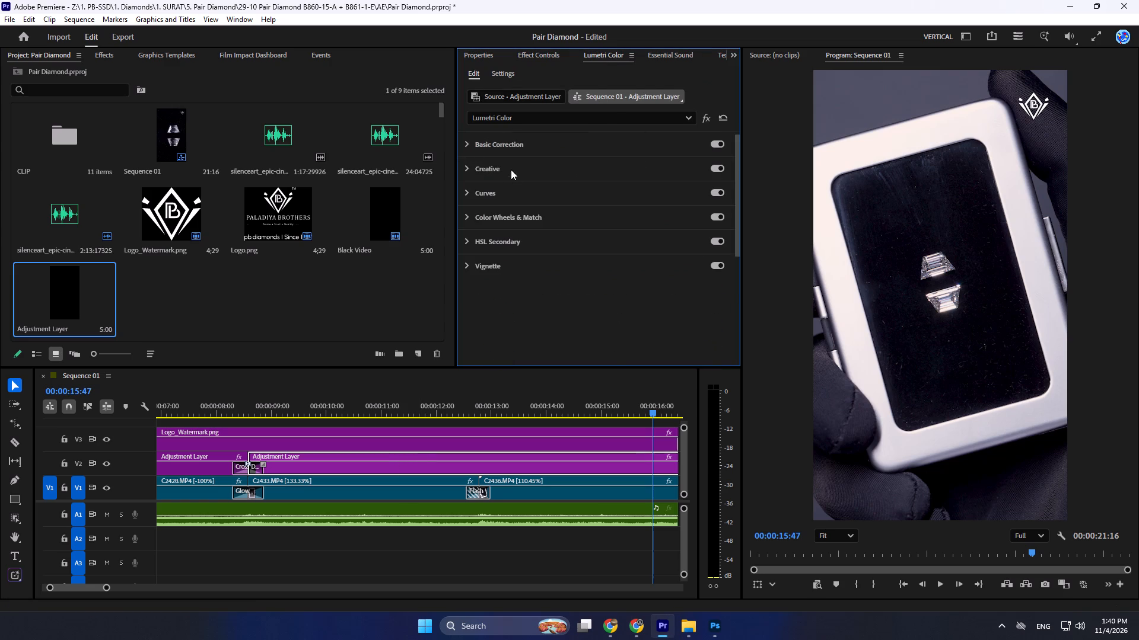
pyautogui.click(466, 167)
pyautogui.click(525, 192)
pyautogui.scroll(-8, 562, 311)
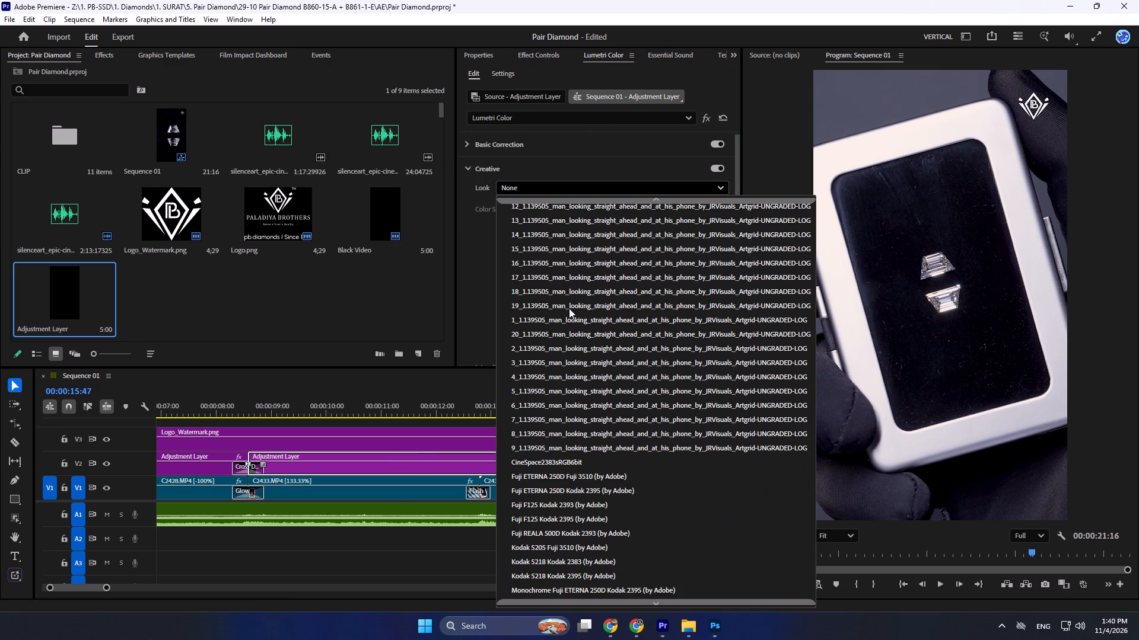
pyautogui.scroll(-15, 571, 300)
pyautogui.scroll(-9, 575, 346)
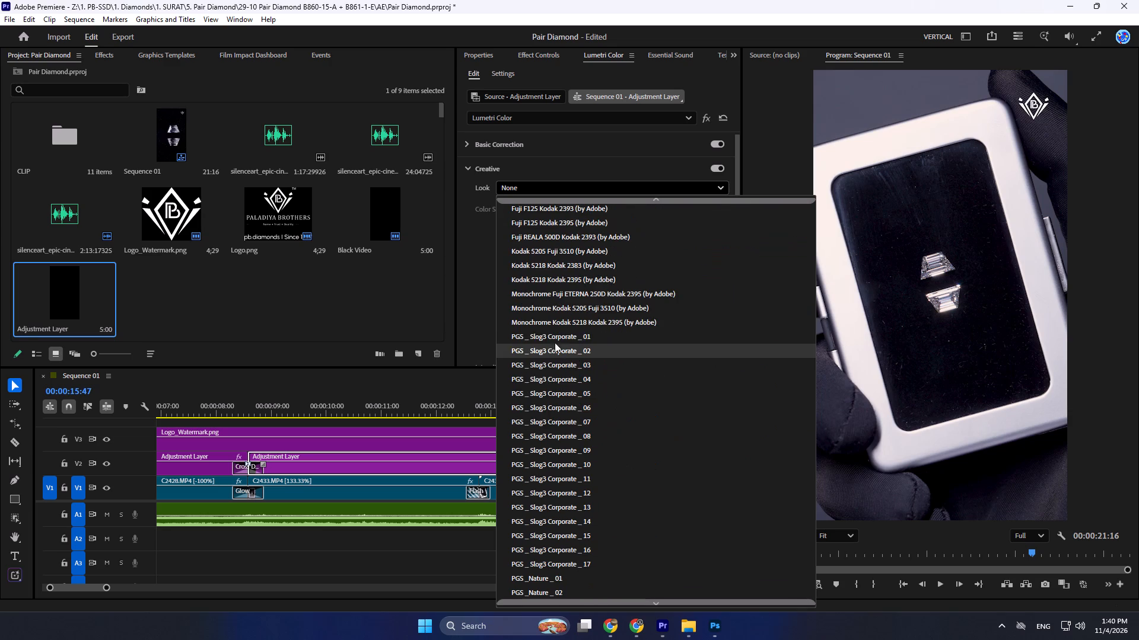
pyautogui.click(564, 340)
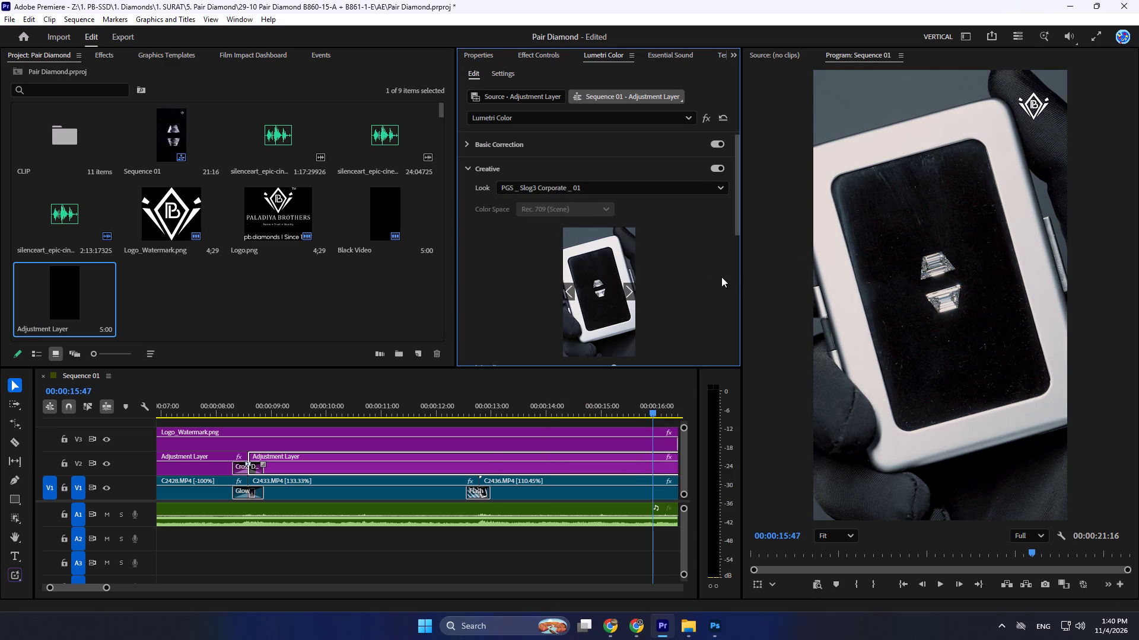
# Browse the creative look previews for the second adjustment layer segment.
pyautogui.click(628, 289)
pyautogui.click(628, 293)
pyautogui.click(628, 293)
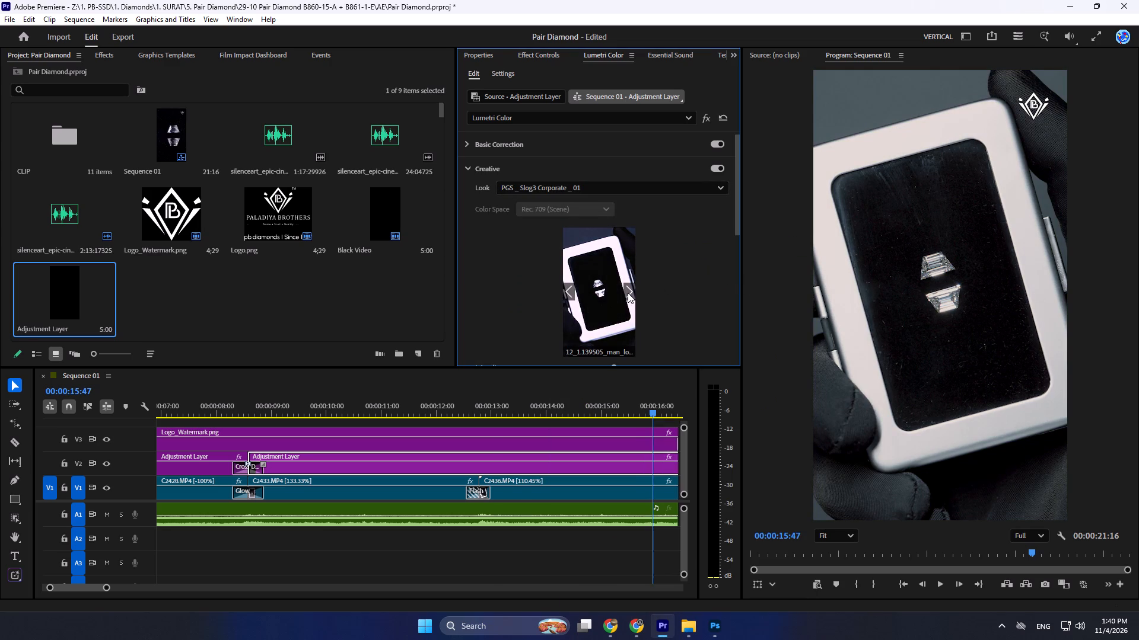
pyautogui.click(628, 293)
pyautogui.click(628, 293)
pyautogui.click(628, 293)
pyautogui.click(628, 293)
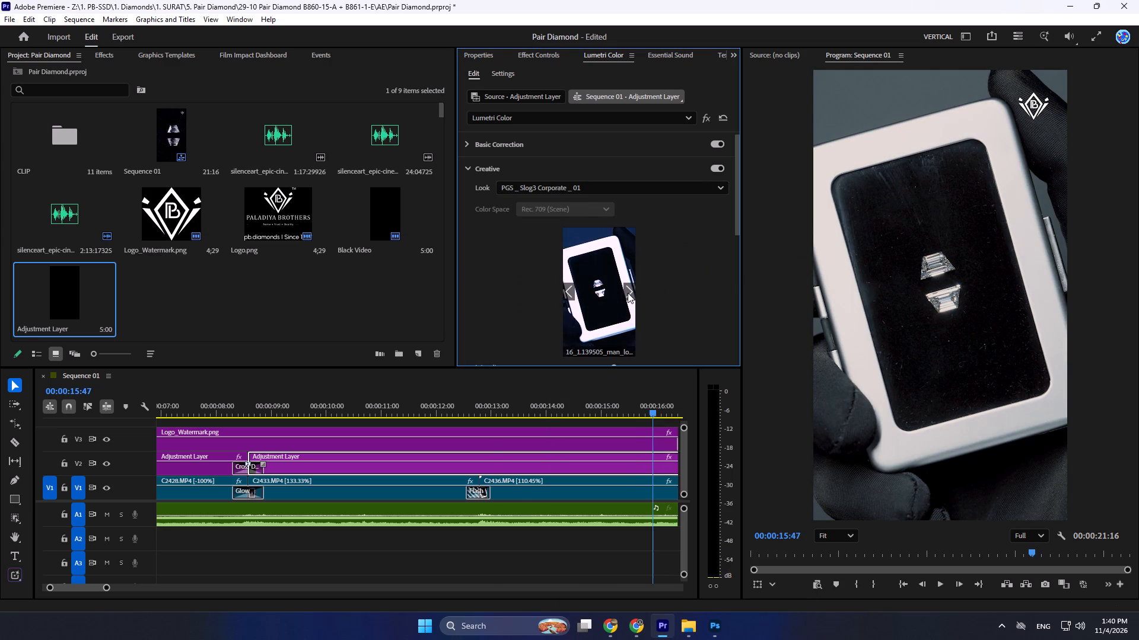
pyautogui.click(628, 293)
pyautogui.click(628, 293)
# Preview creative looks at 00:00:13:00 and apply the 12_1.139505_man_looking_straight_ahead look to the second adjustment layer segment.
pyautogui.moveTo(652, 409); pyautogui.dragTo(570, 411)
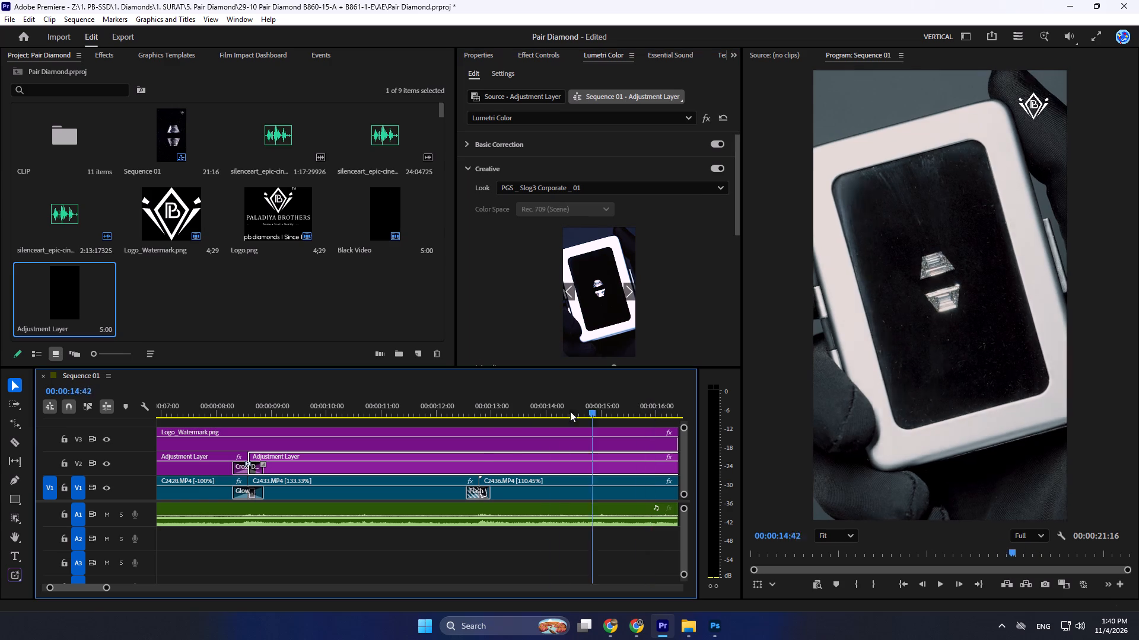
pyautogui.moveTo(570, 411); pyautogui.dragTo(492, 414)
pyautogui.click(628, 289)
pyautogui.click(628, 289)
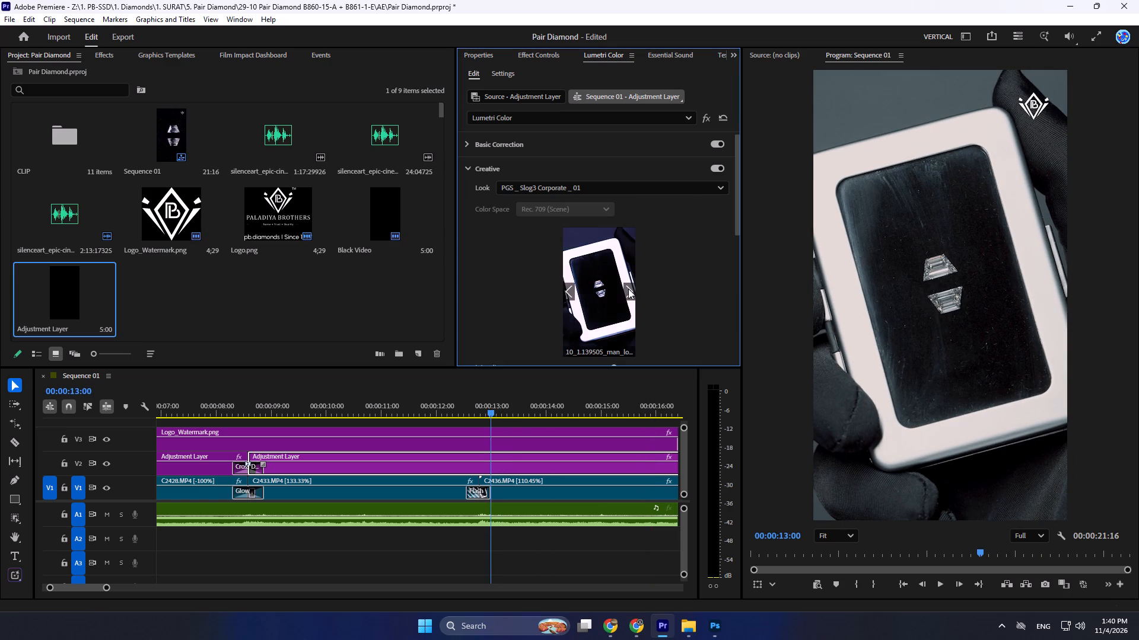
pyautogui.click(628, 289)
pyautogui.click(628, 289)
pyautogui.click(572, 288)
pyautogui.click(596, 285)
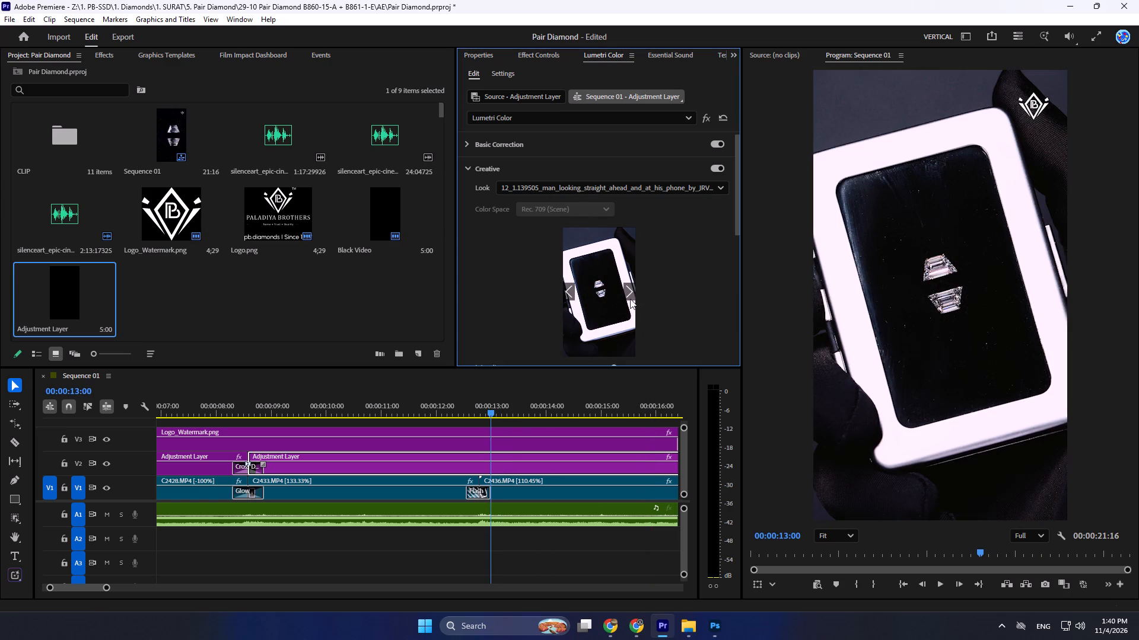
# Browse the creative look previews and apply PGS _ Slog3 Corporate _ 04 to the second adjustment layer segment.
pyautogui.tripleClick(631, 287)
pyautogui.tripleClick(631, 287)
pyautogui.tripleClick(631, 287)
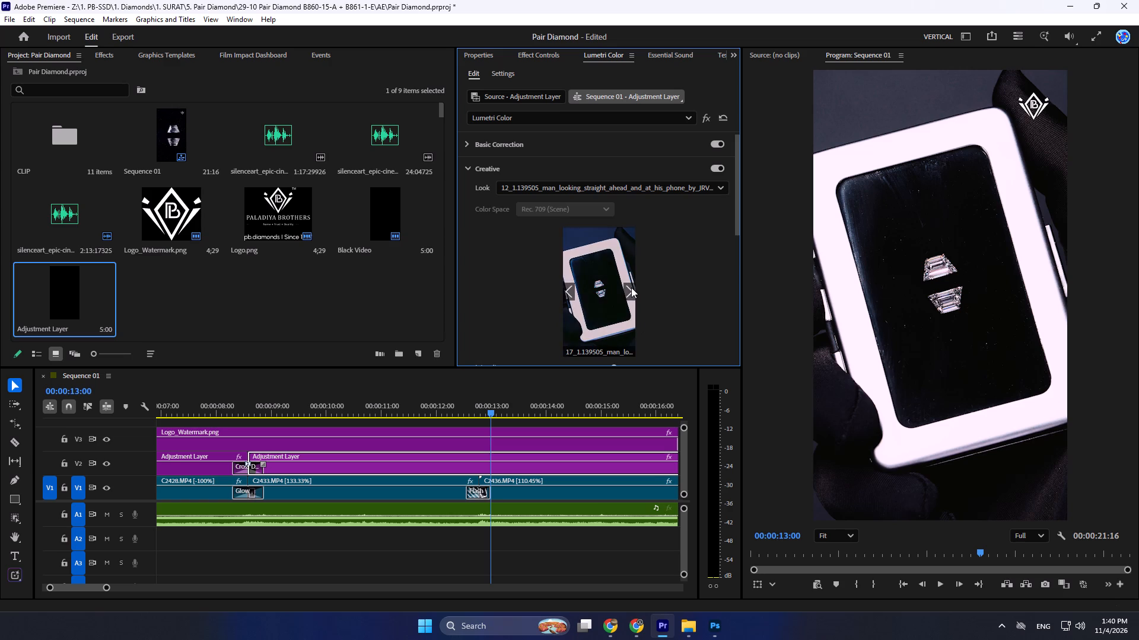
pyautogui.tripleClick(631, 287)
pyautogui.tripleClick(631, 287)
pyautogui.tripleClick(631, 287)
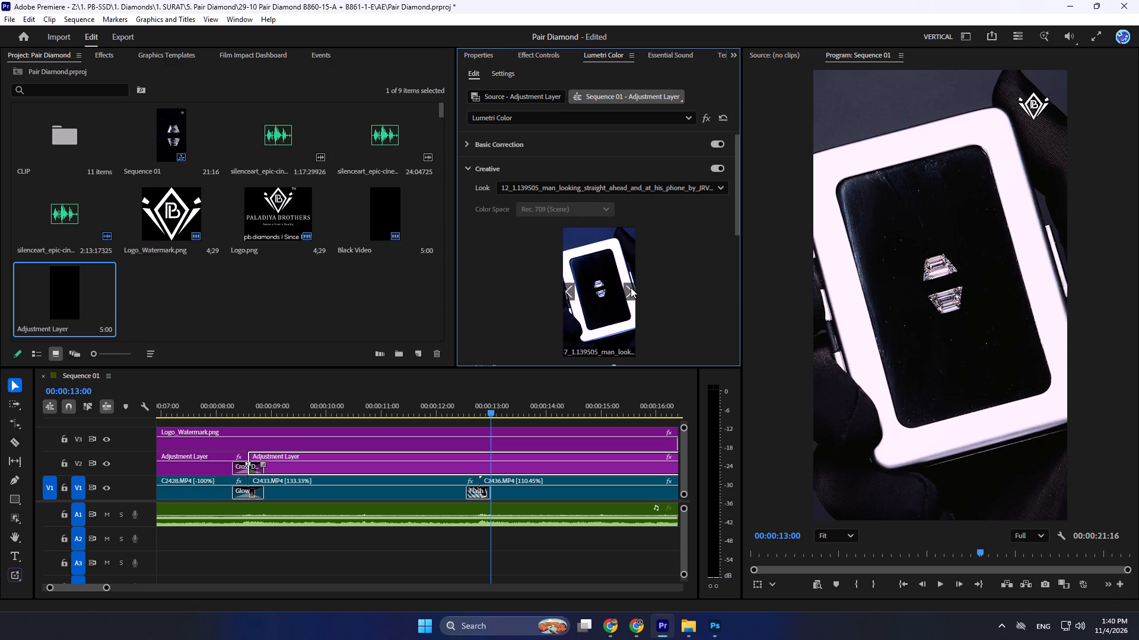
pyautogui.tripleClick(631, 287)
pyautogui.tripleClick(631, 287)
pyautogui.tripleClick(631, 287)
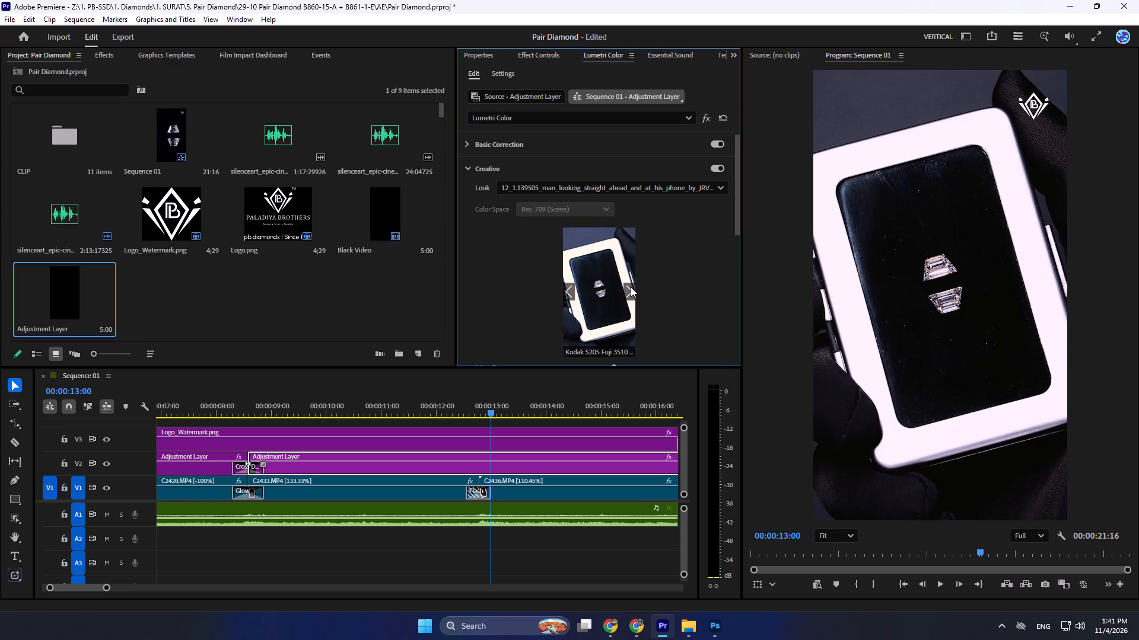
pyautogui.tripleClick(631, 287)
pyautogui.click(631, 287)
pyautogui.tripleClick(630, 289)
pyautogui.click(630, 289)
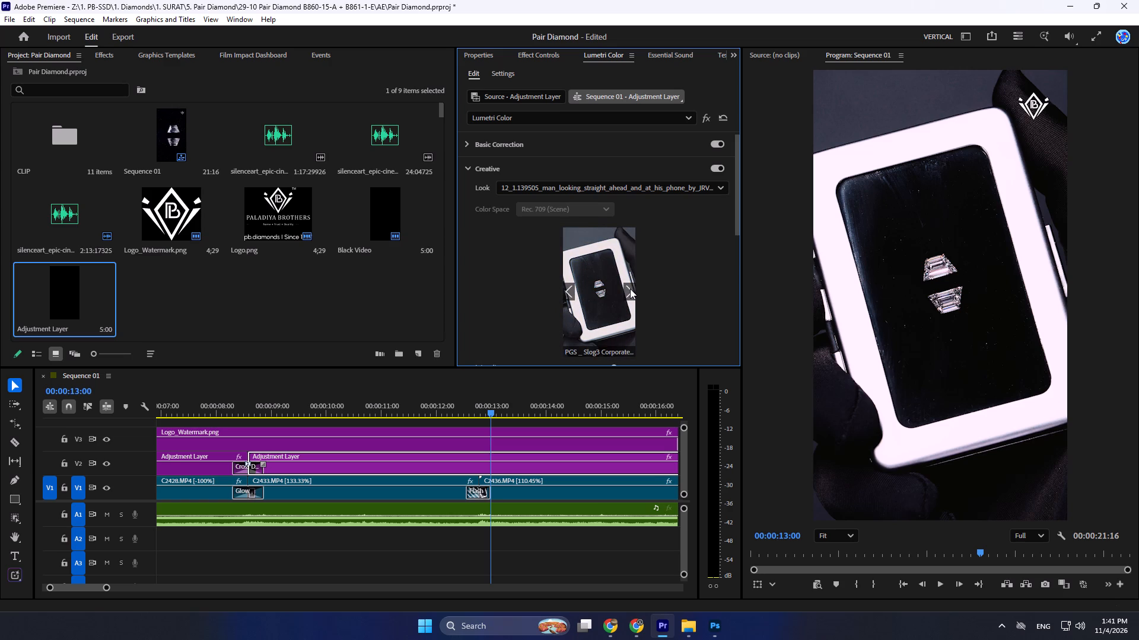
pyautogui.click(569, 291)
pyautogui.click(629, 291)
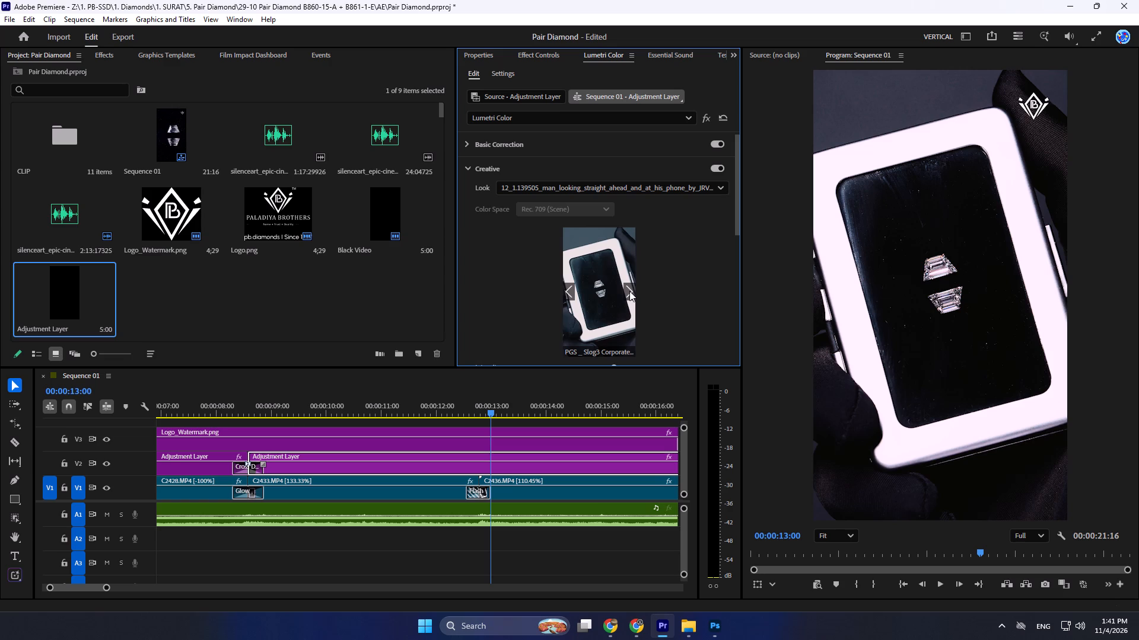
pyautogui.click(629, 291)
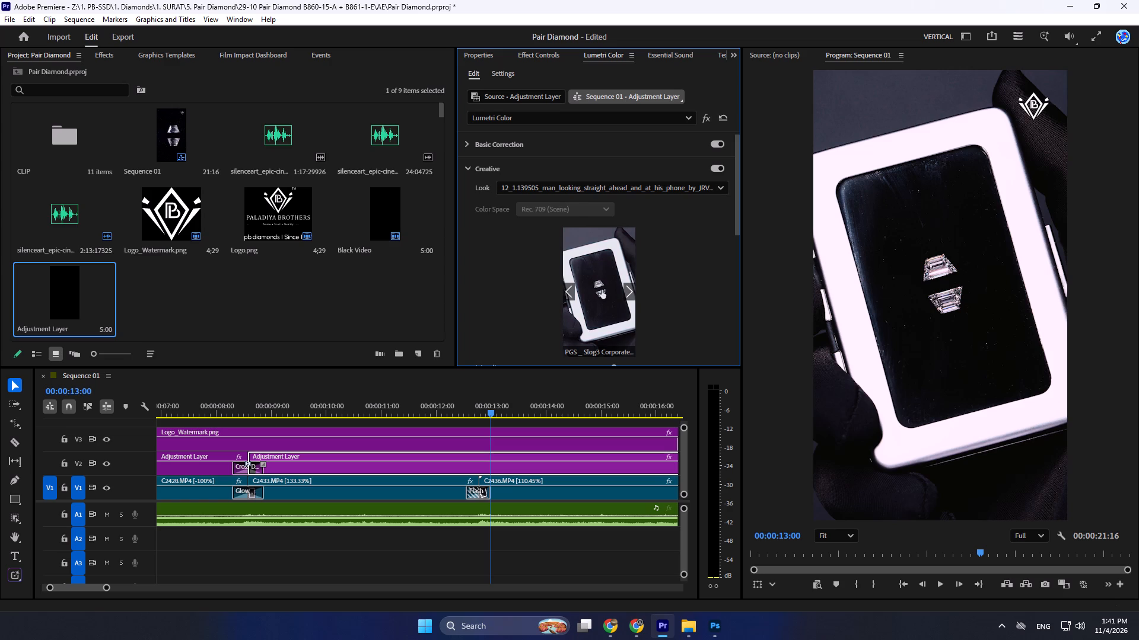
pyautogui.click(602, 290)
# Compare the other creative looks for the second adjustment layer segment and choose PGS _ Slog3 Corporate _ 04 again.
pyautogui.click(634, 289)
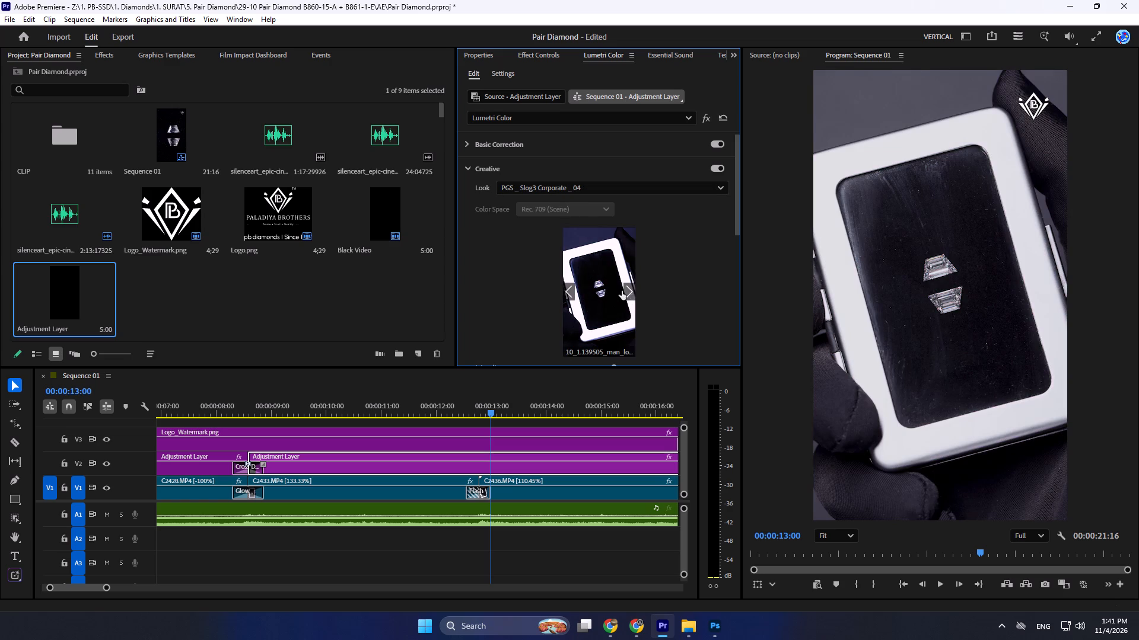
pyautogui.click(628, 292)
pyautogui.tripleClick(628, 292)
pyautogui.tripleClick(628, 292)
pyautogui.tripleClick(628, 292)
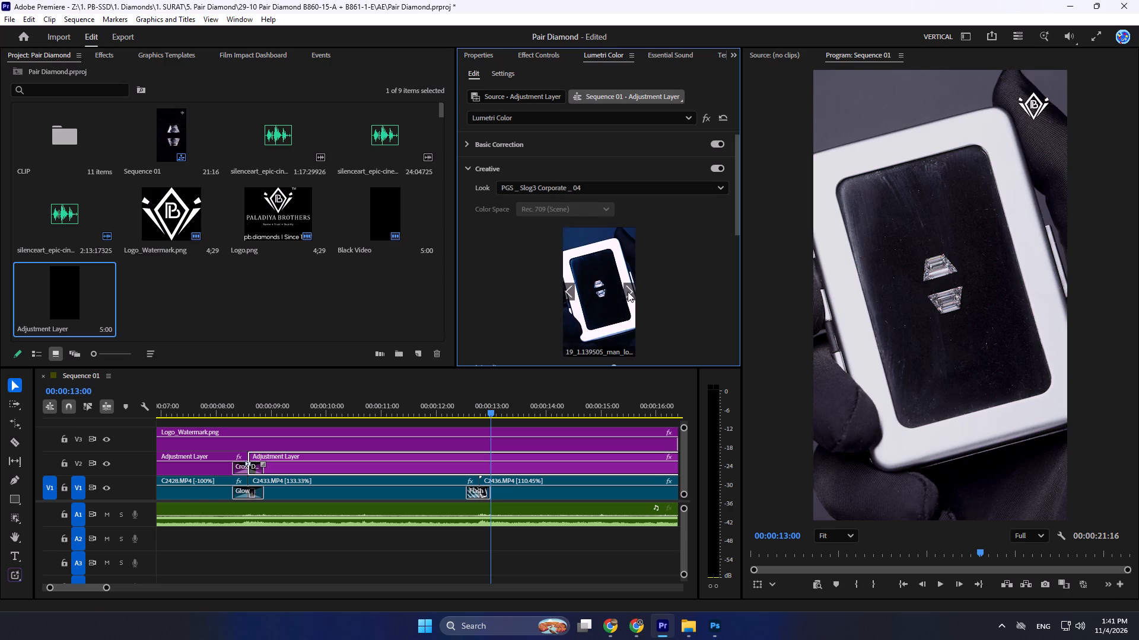
pyautogui.tripleClick(628, 291)
pyautogui.tripleClick(628, 291)
pyautogui.tripleClick(628, 291)
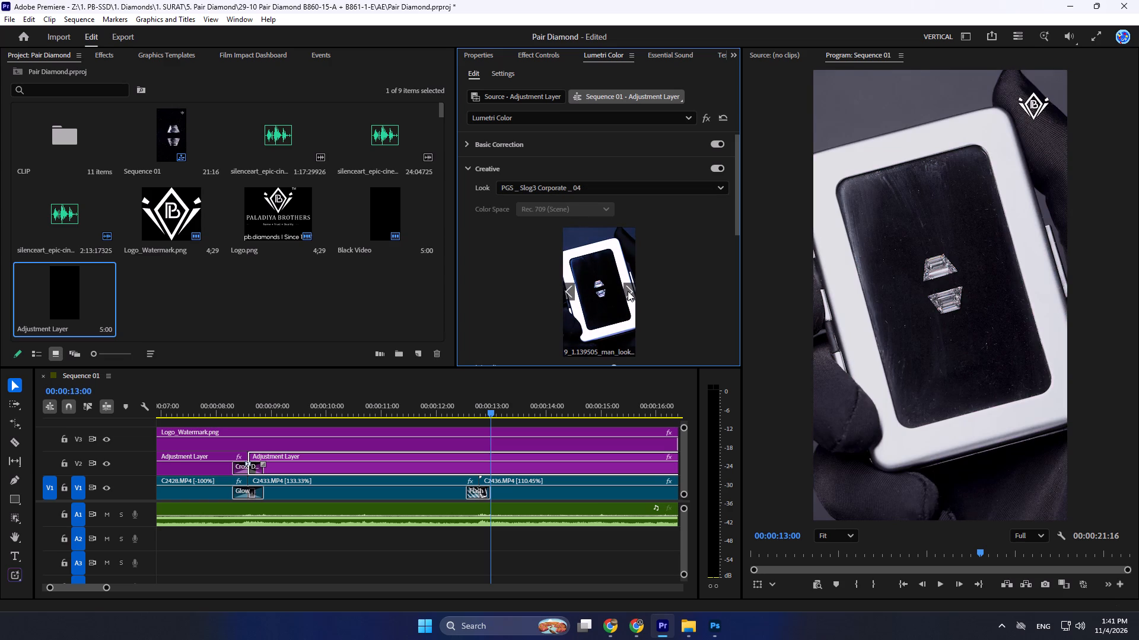
pyautogui.tripleClick(628, 290)
pyautogui.tripleClick(628, 290)
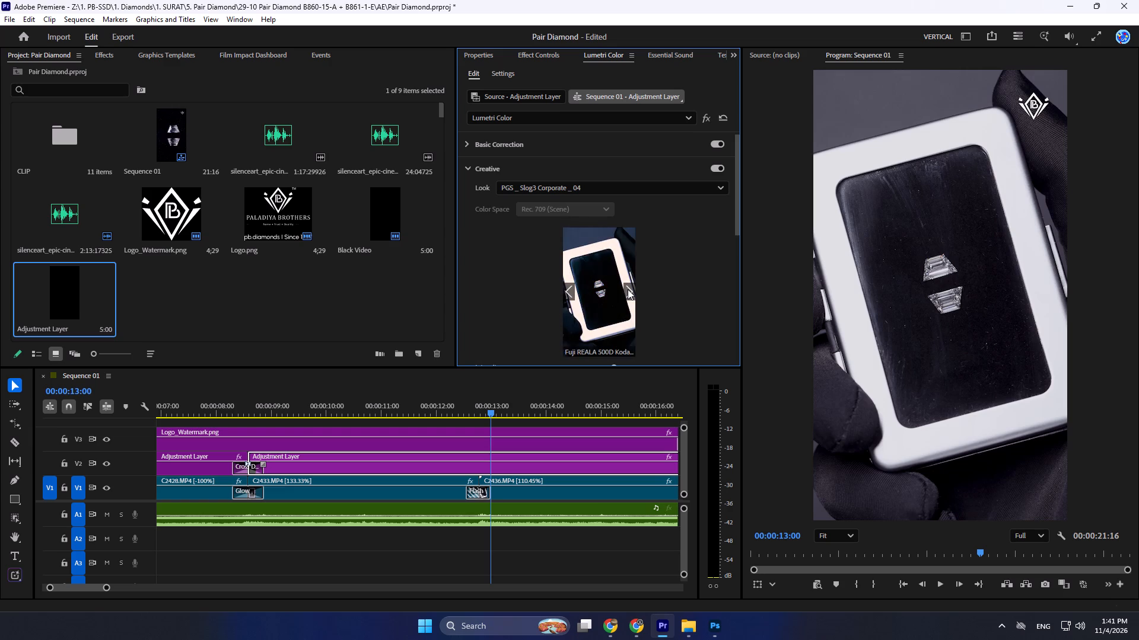
pyautogui.tripleClick(628, 289)
pyautogui.tripleClick(629, 288)
pyautogui.tripleClick(630, 286)
pyautogui.click(631, 286)
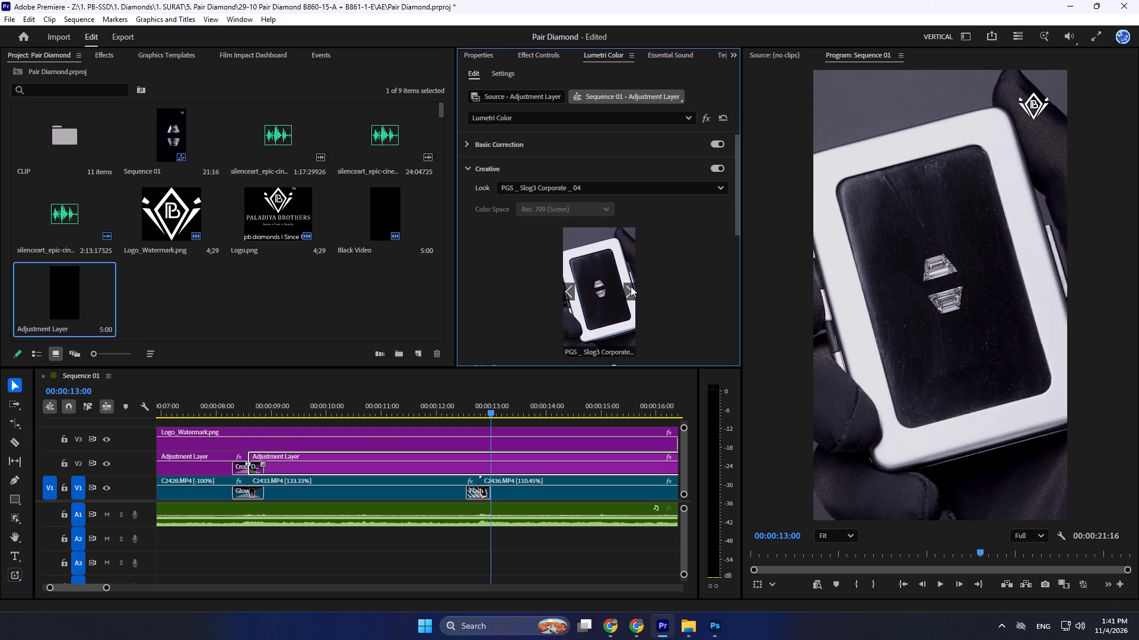
pyautogui.click(567, 293)
pyautogui.click(633, 292)
pyautogui.click(605, 295)
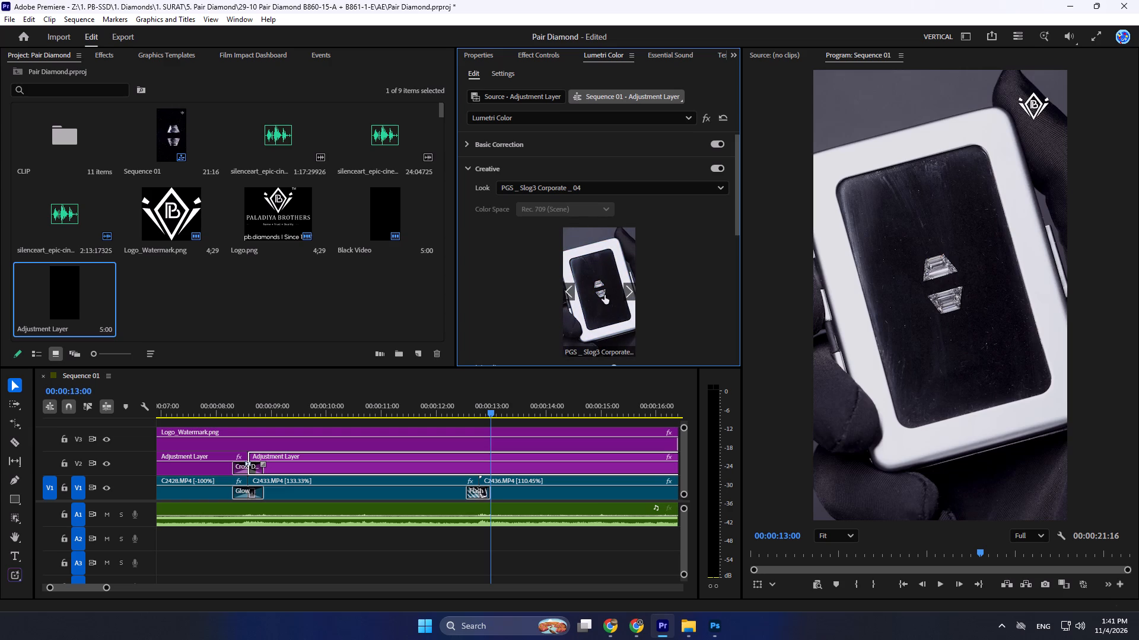
pyautogui.click(605, 295)
# Play back the C2433.MP4 section from the start of the second adjustment layer segment to review the look.
pyautogui.moveTo(485, 412); pyautogui.dragTo(479, 412)
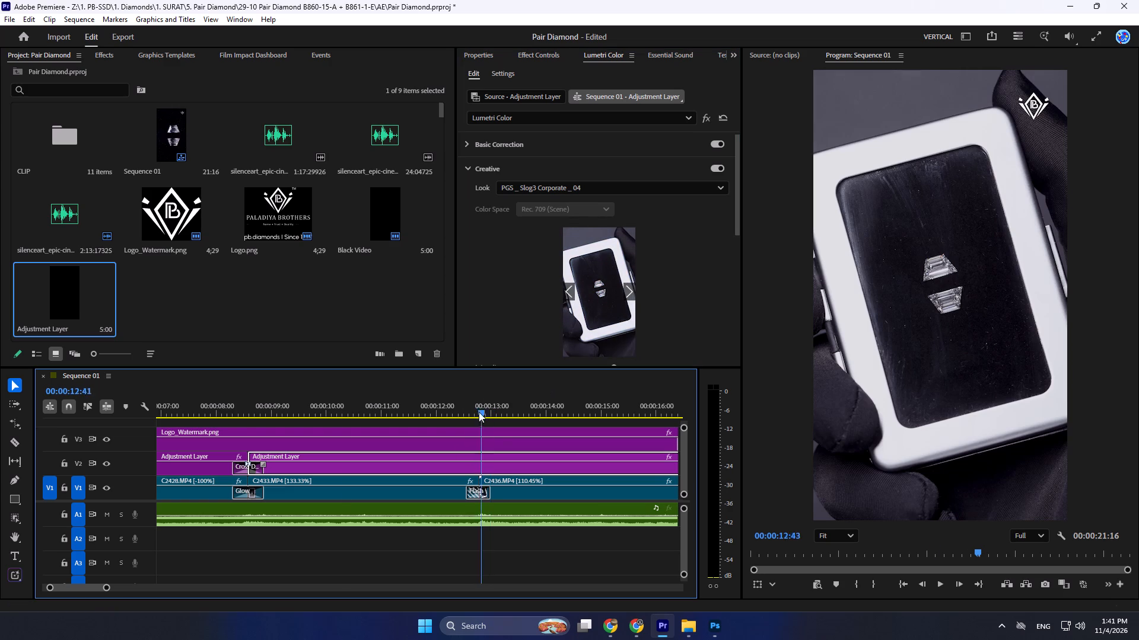
pyautogui.moveTo(479, 412); pyautogui.dragTo(250, 417)
pyautogui.press('space')
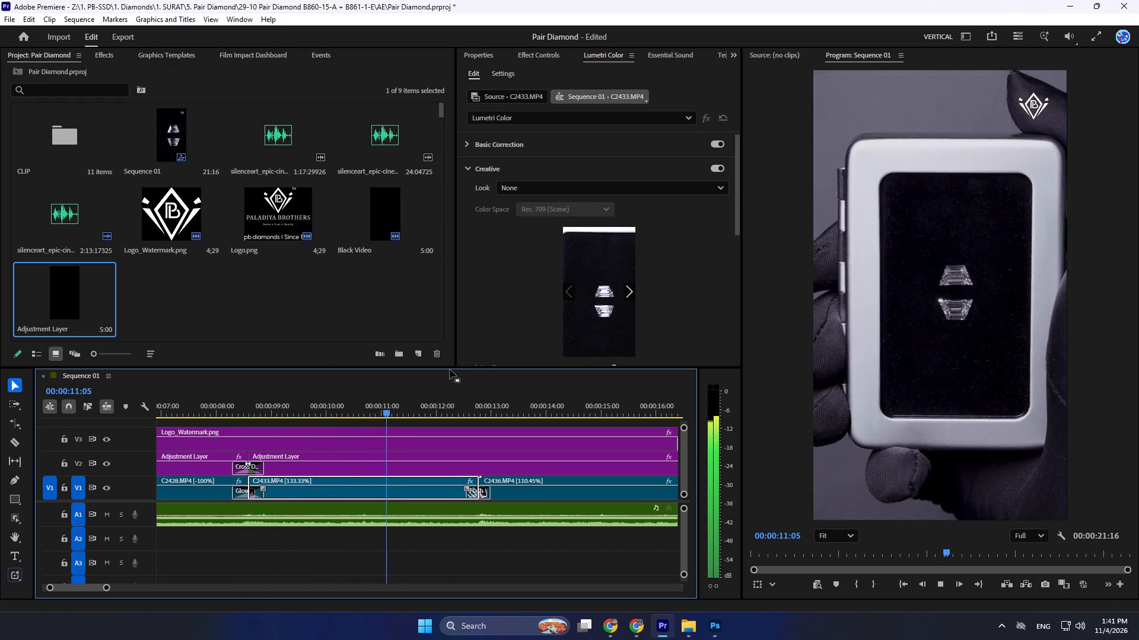
pyautogui.press('space')
# In the second adjustment layer segment's basic correction, set temperature to 21.0, saturation to 102.4 and exposure to 0.0.
pyautogui.click(467, 465)
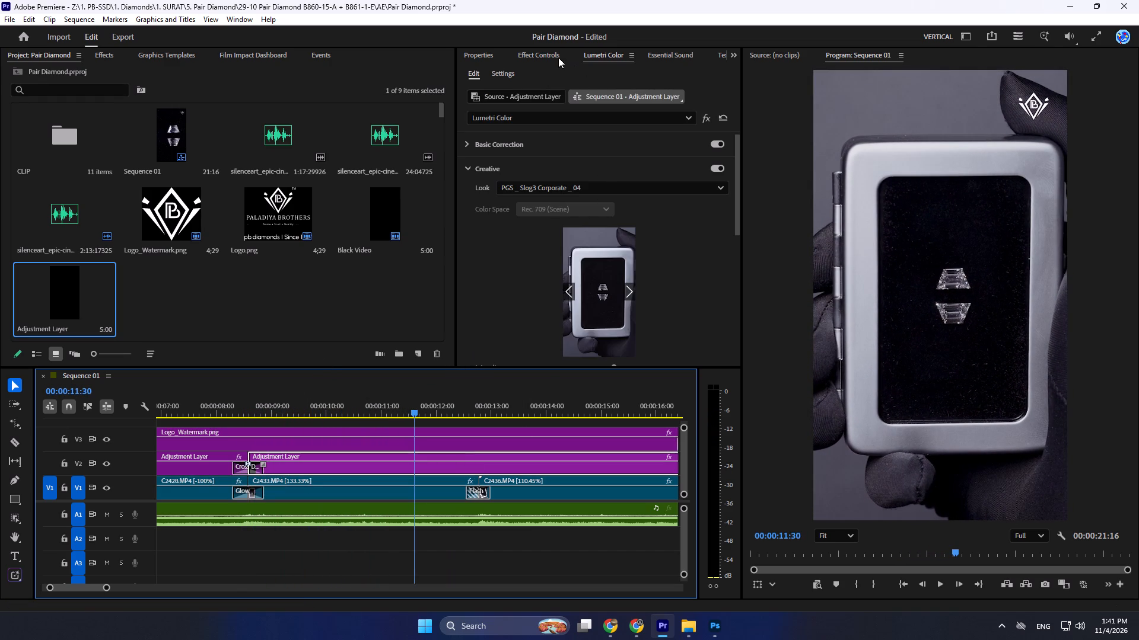
pyautogui.click(543, 56)
pyautogui.click(603, 55)
pyautogui.click(470, 142)
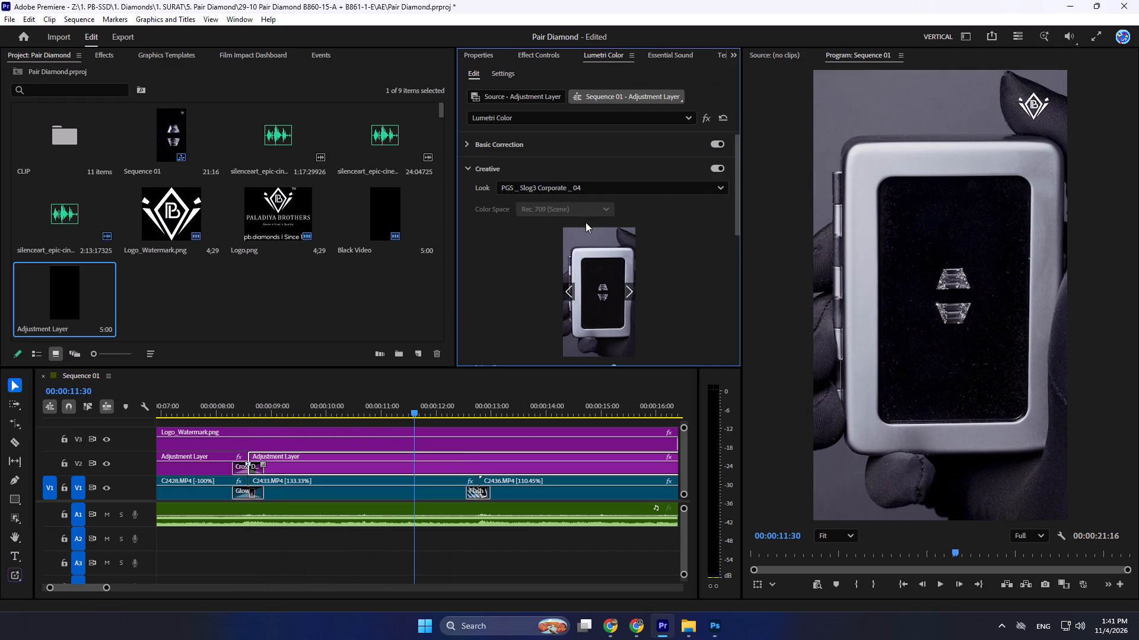
pyautogui.moveTo(632, 274); pyautogui.dragTo(622, 275)
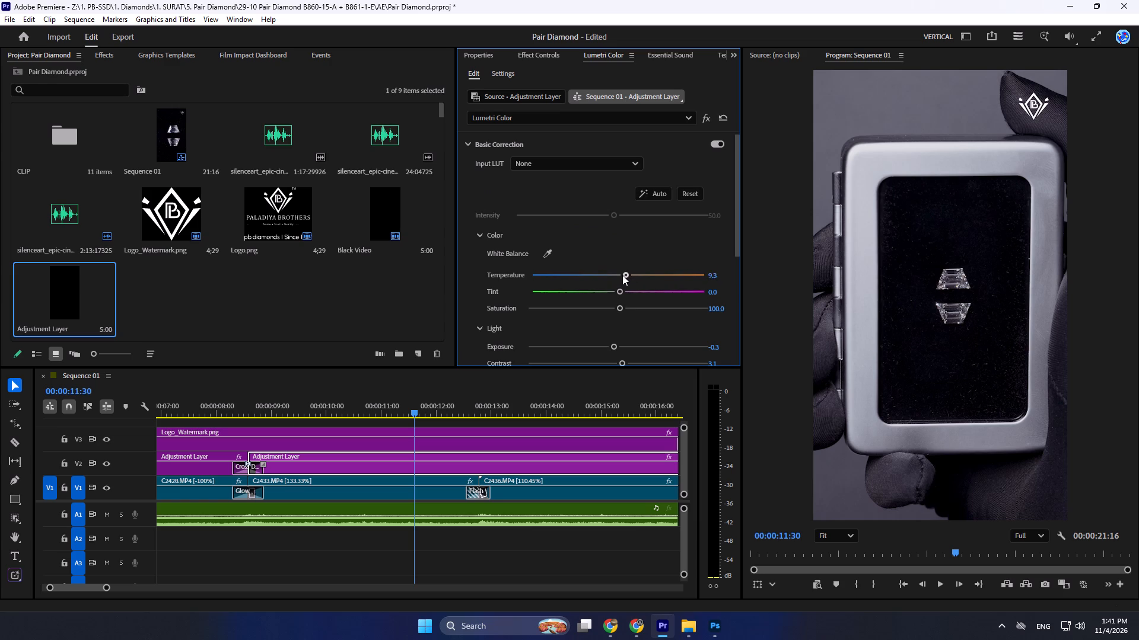
pyautogui.moveTo(622, 275); pyautogui.dragTo(632, 284)
pyautogui.moveTo(632, 284); pyautogui.dragTo(635, 286)
pyautogui.click(619, 307)
pyautogui.scroll(-2, 628, 335)
pyautogui.click(614, 322)
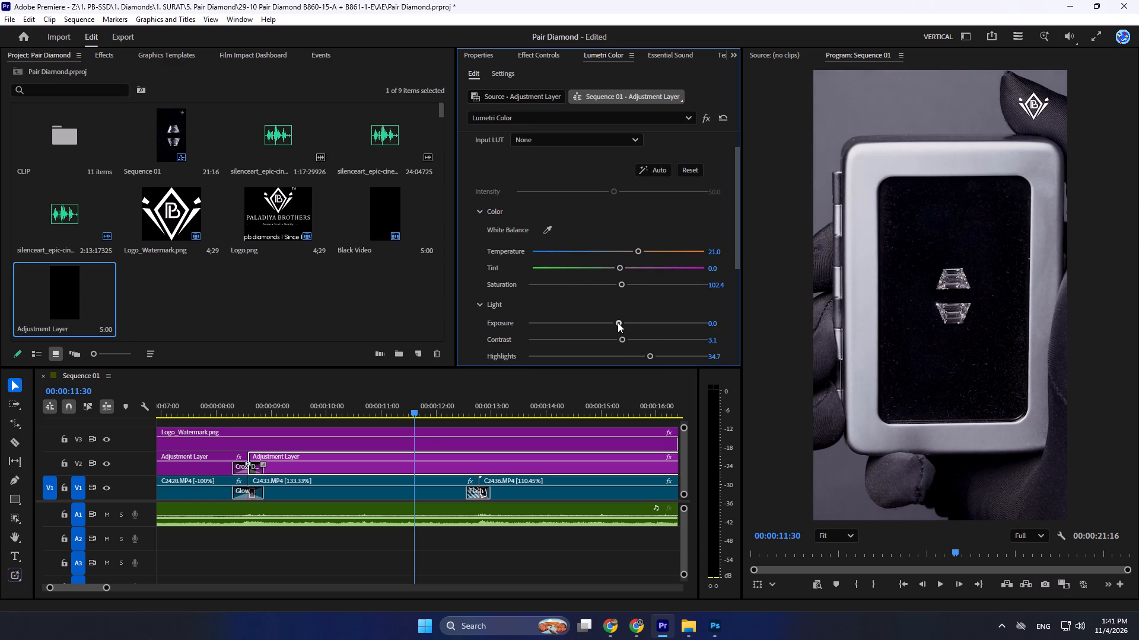
# Play the sequence from 00:00:11:30 into the C2436.MP4 clip to review the adjusted grade.
pyautogui.press('space')
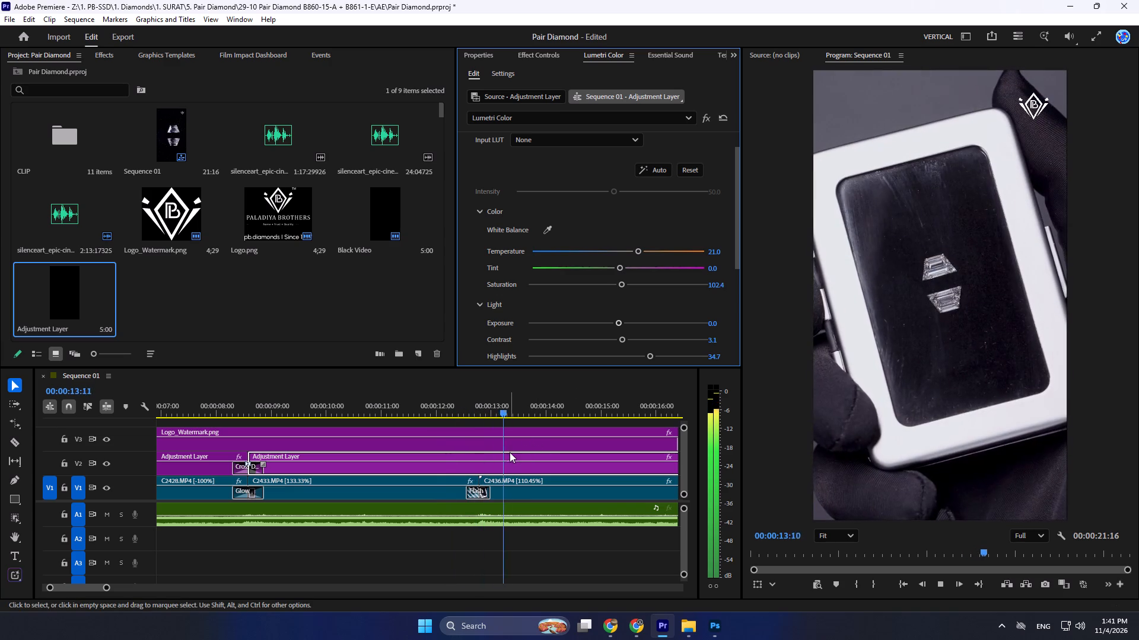
pyautogui.press('space')
# Paste the copied Lumetri Color effect onto the second adjustment layer segment and turn the pasted effect off.
pyautogui.click(552, 54)
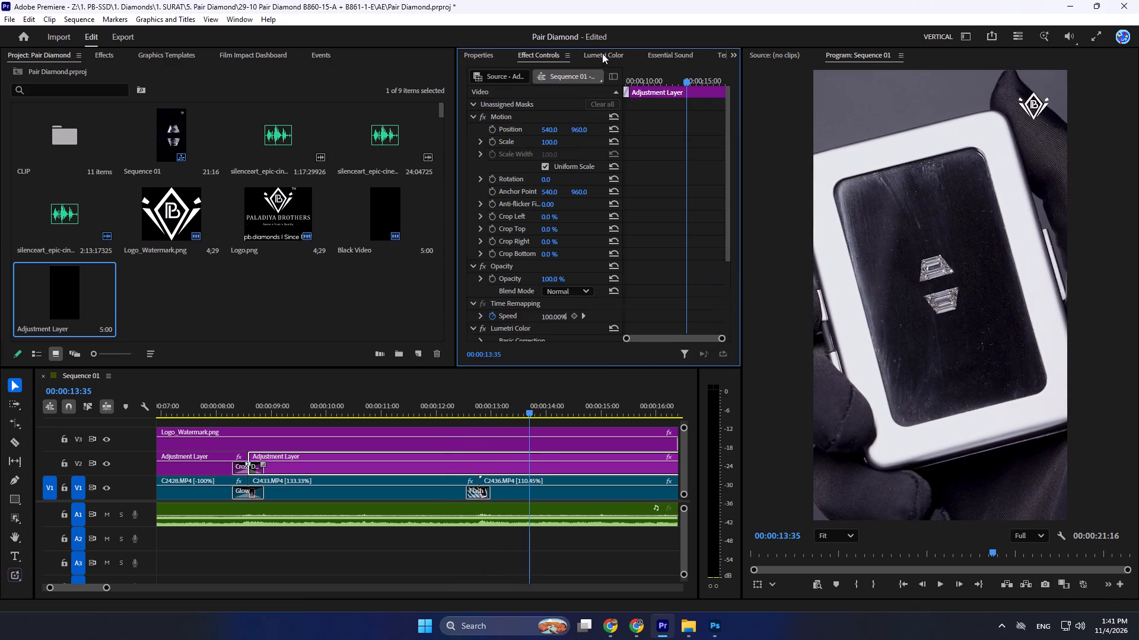
pyautogui.click(602, 53)
pyautogui.scroll(-13, 521, 318)
pyautogui.click(543, 54)
pyautogui.scroll(-3, 507, 301)
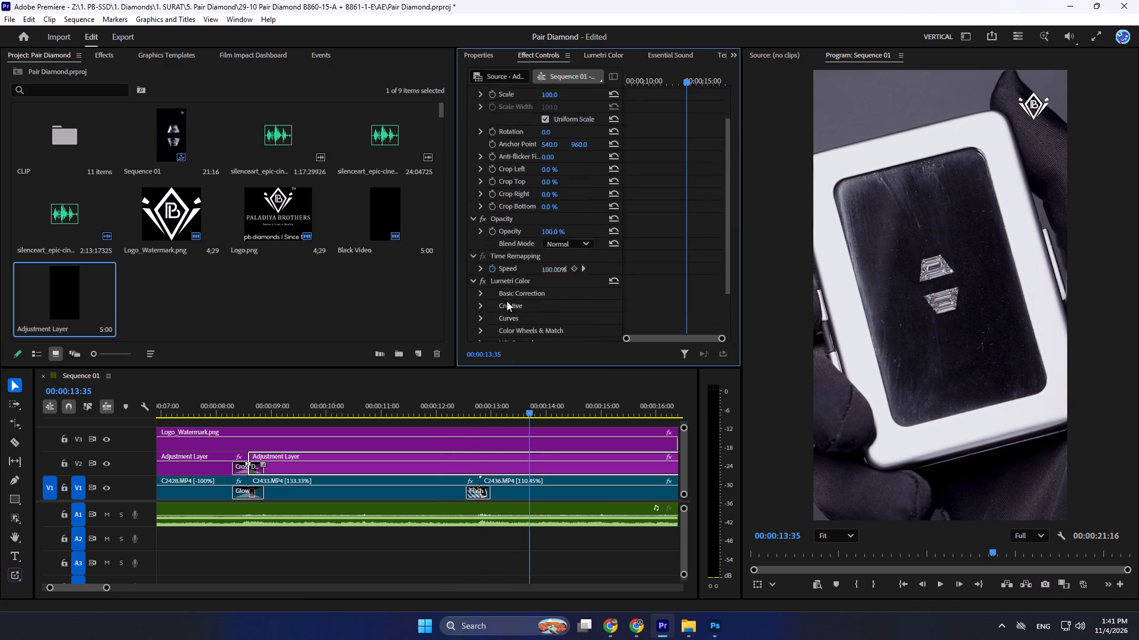
pyautogui.scroll(-13, 507, 301)
pyautogui.hotkey('ctrl', 'v')
pyautogui.click(485, 308)
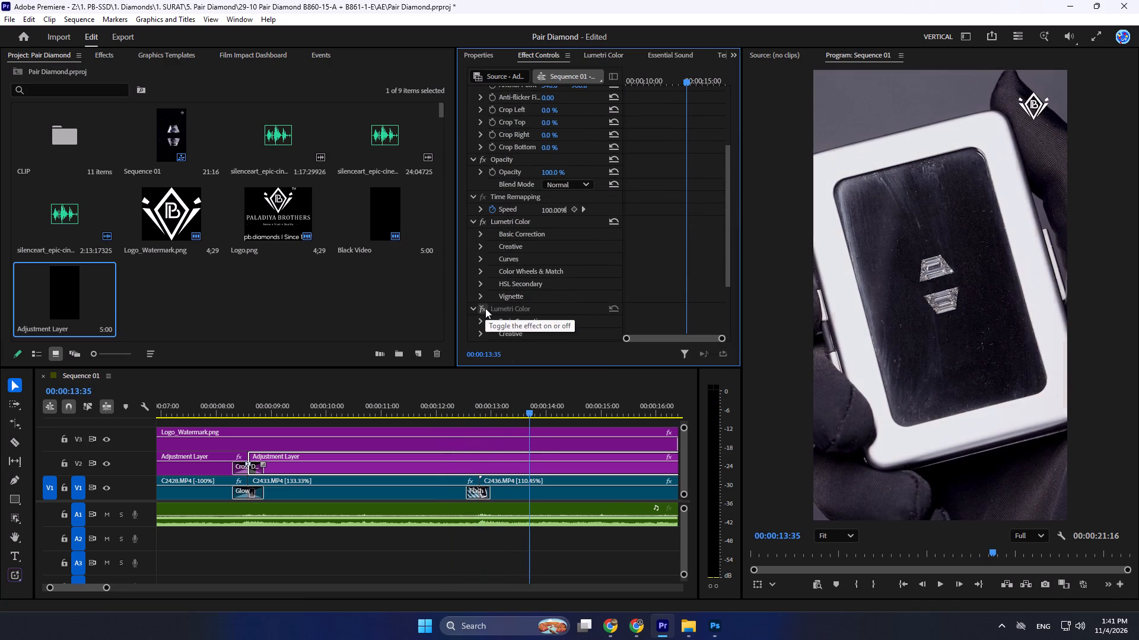
pyautogui.click(485, 308)
pyautogui.click(485, 308)
# Copy the upper Lumetri Color effect from the second adjustment layer segment and paste it onto the first segment.
pyautogui.click(514, 217)
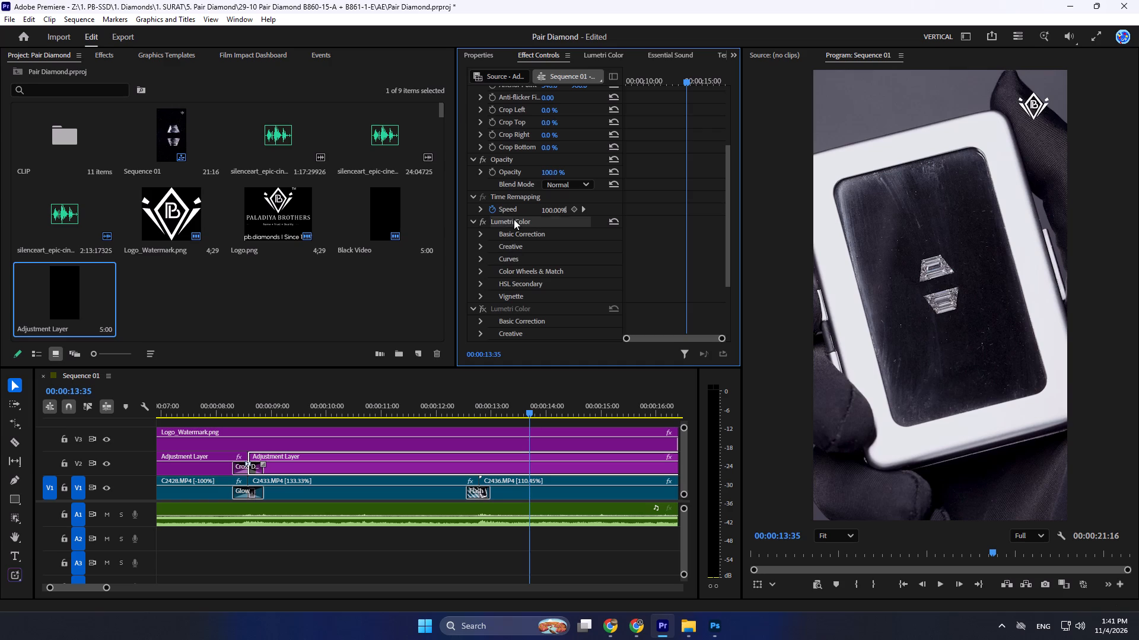
pyautogui.hotkey('ctrl', 'c')
pyautogui.moveTo(247, 378); pyautogui.dragTo(149, 386)
pyautogui.click(206, 378)
pyautogui.click(191, 472)
pyautogui.click(187, 395)
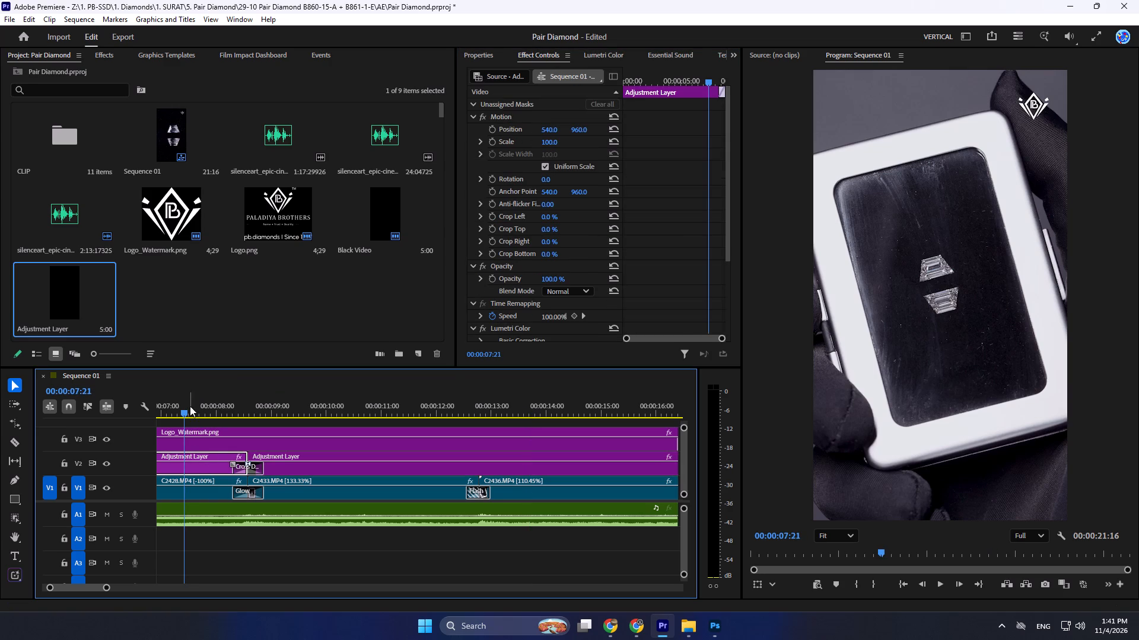
pyautogui.scroll(-8, 485, 283)
pyautogui.hotkey('ctrl', 'v')
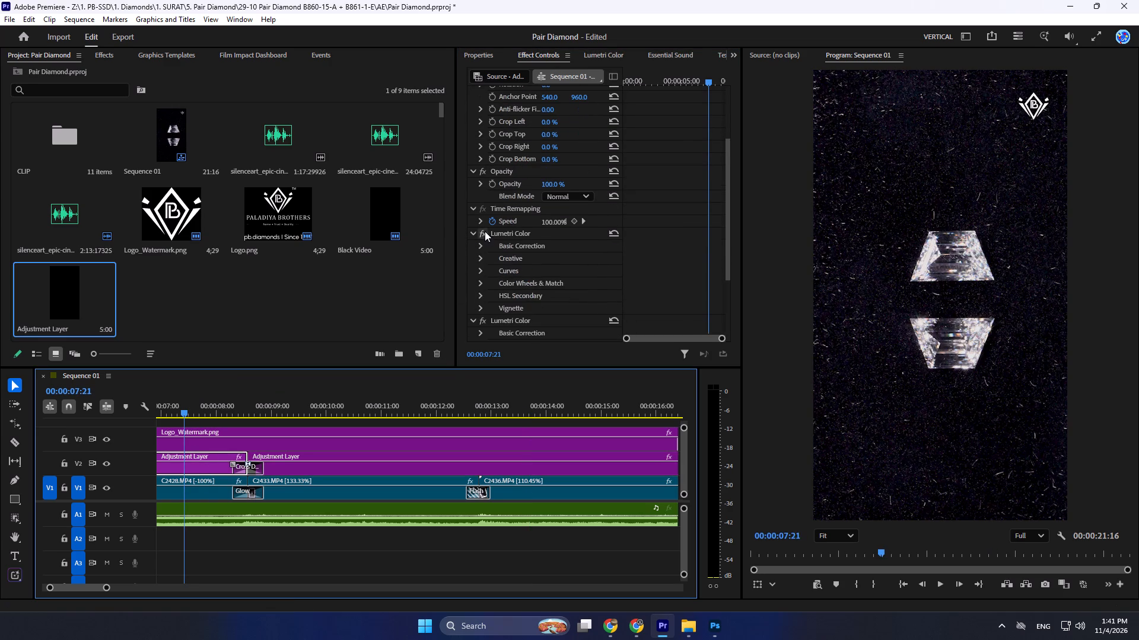
# Play the opening of the sequence with the first adjustment layer segment's upper Lumetri Color effect off, then on.
pyautogui.click(484, 231)
pyautogui.moveTo(184, 411); pyautogui.dragTo(6, 427)
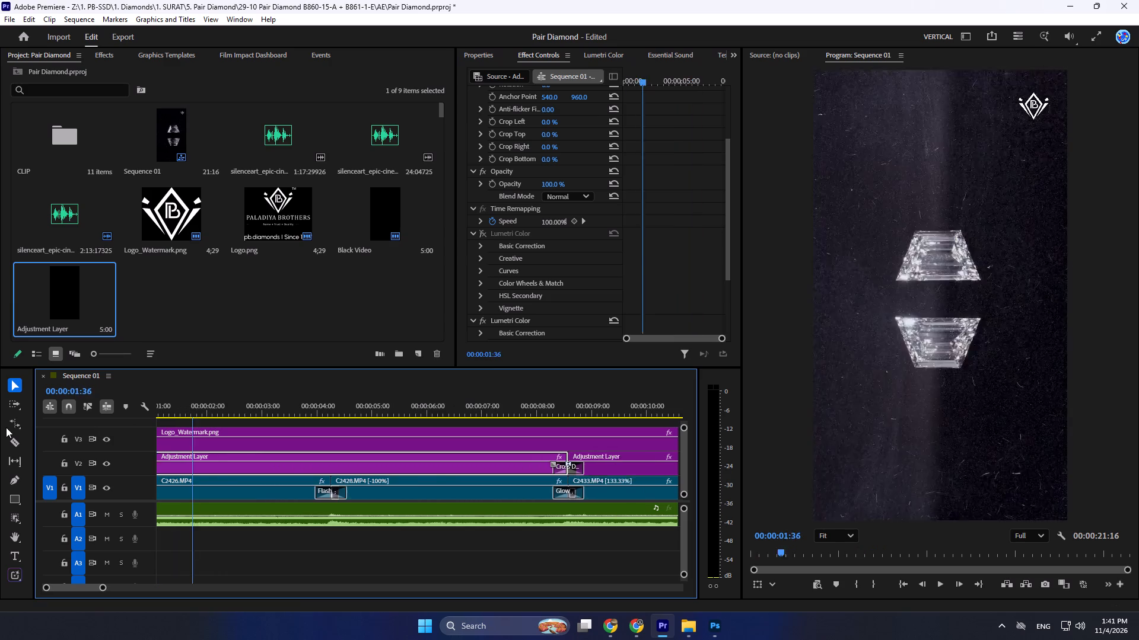
pyautogui.moveTo(6, 427); pyautogui.dragTo(1, 427)
pyautogui.press('space')
pyautogui.press('space')
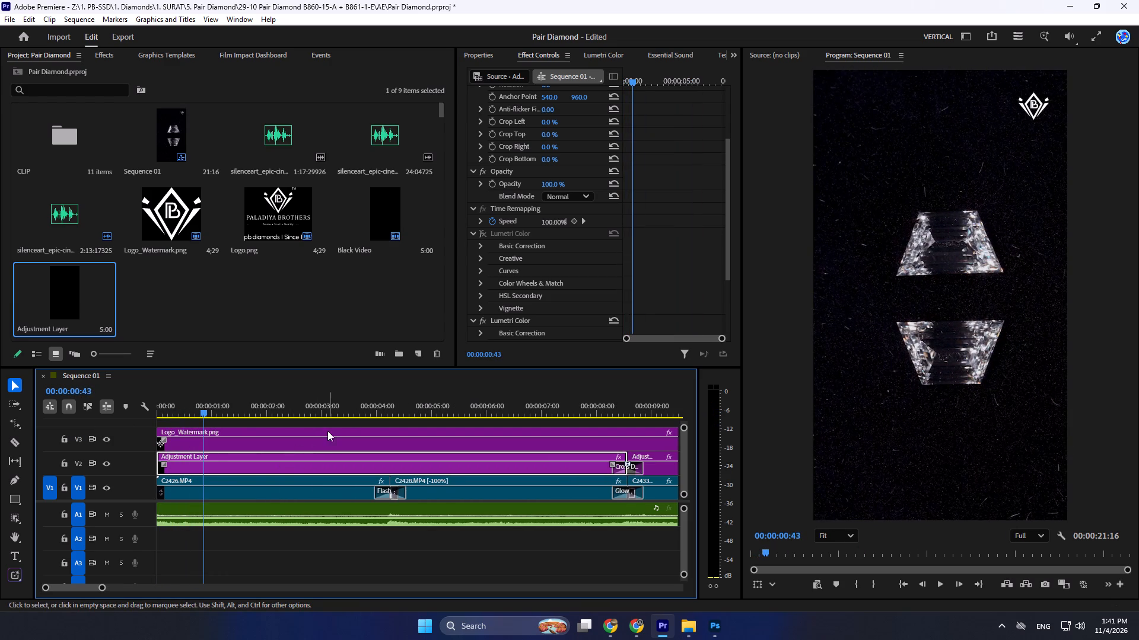
pyautogui.click(481, 234)
pyautogui.press('space')
pyautogui.press('space')
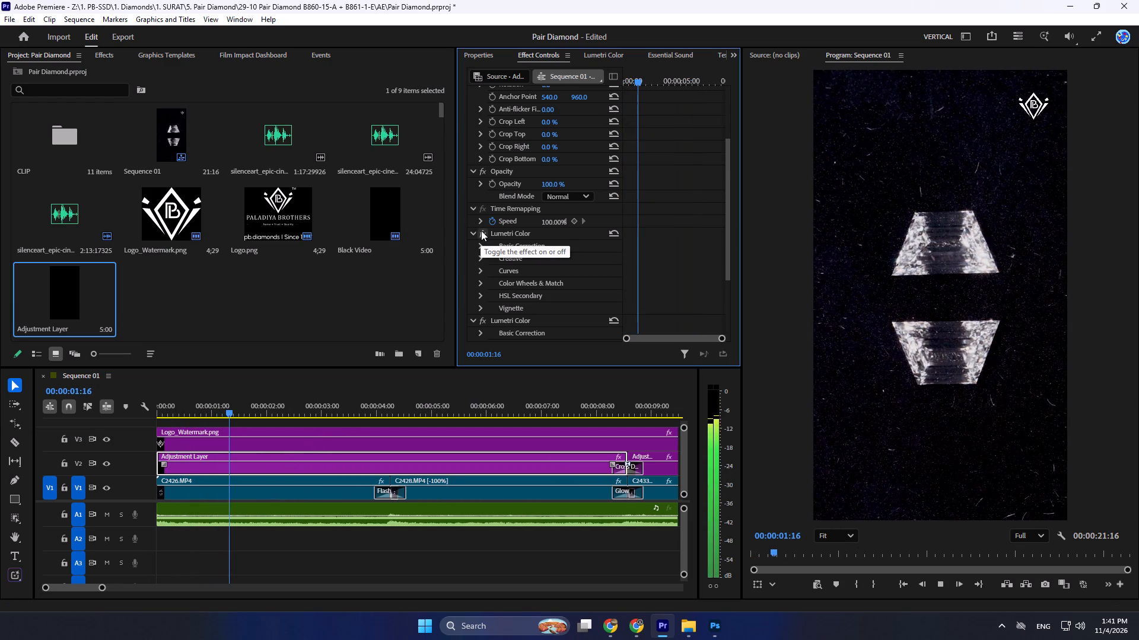
# Compare the diamond shot at 00:00:01:16 with each of the first segment's two Lumetri Color effects off and on, leaving both on.
pyautogui.click(481, 231)
pyautogui.click(482, 229)
pyautogui.click(482, 228)
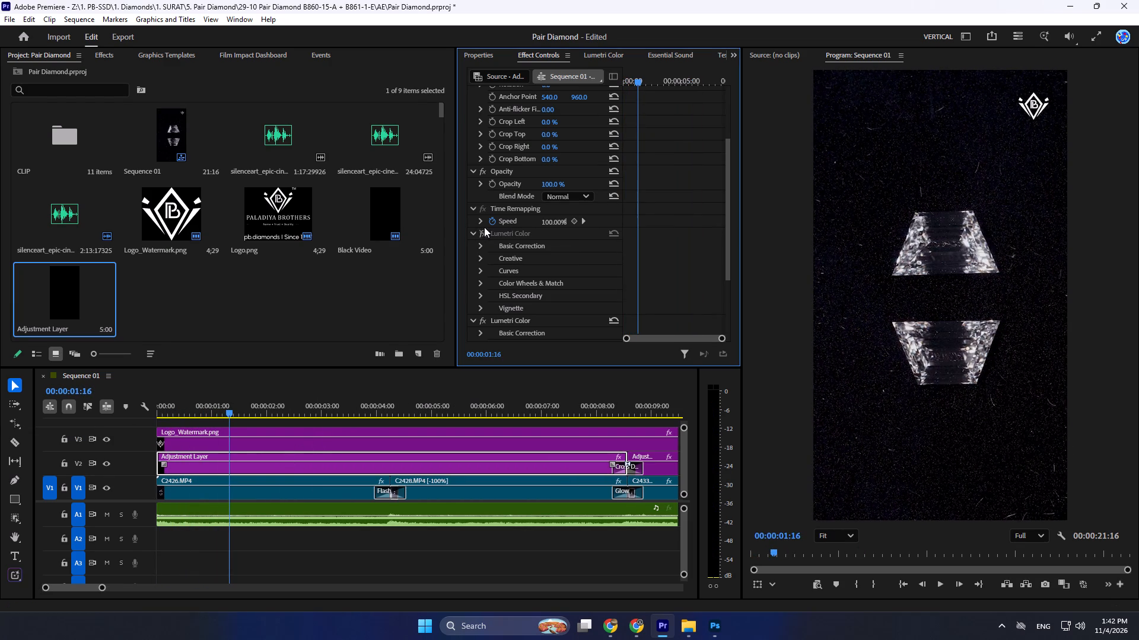
pyautogui.click(484, 227)
pyautogui.click(481, 319)
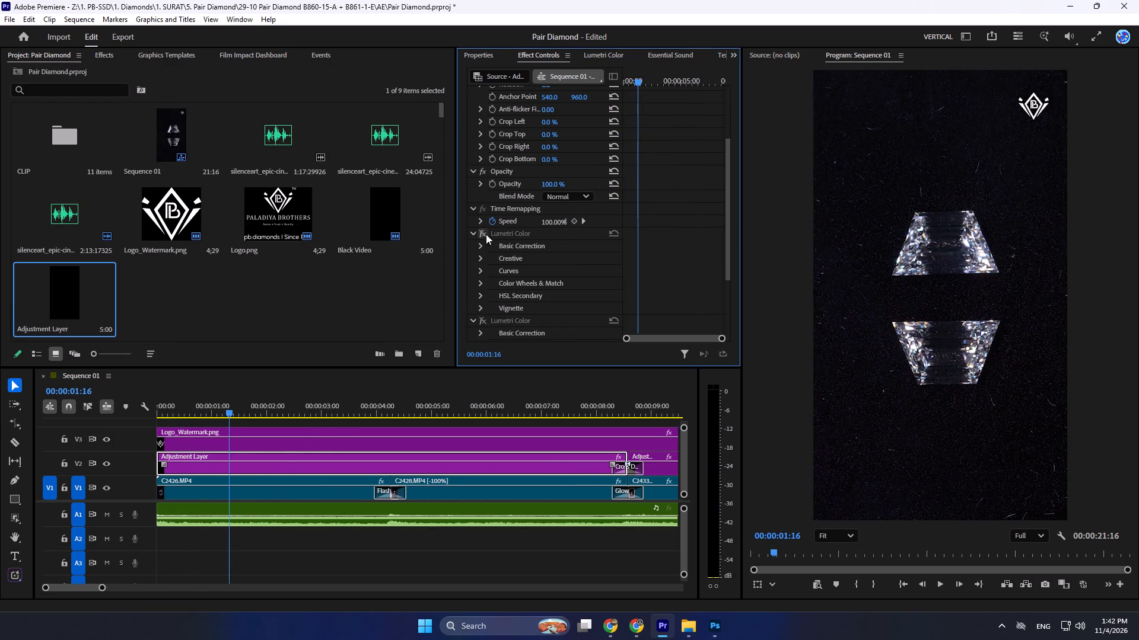
pyautogui.click(483, 234)
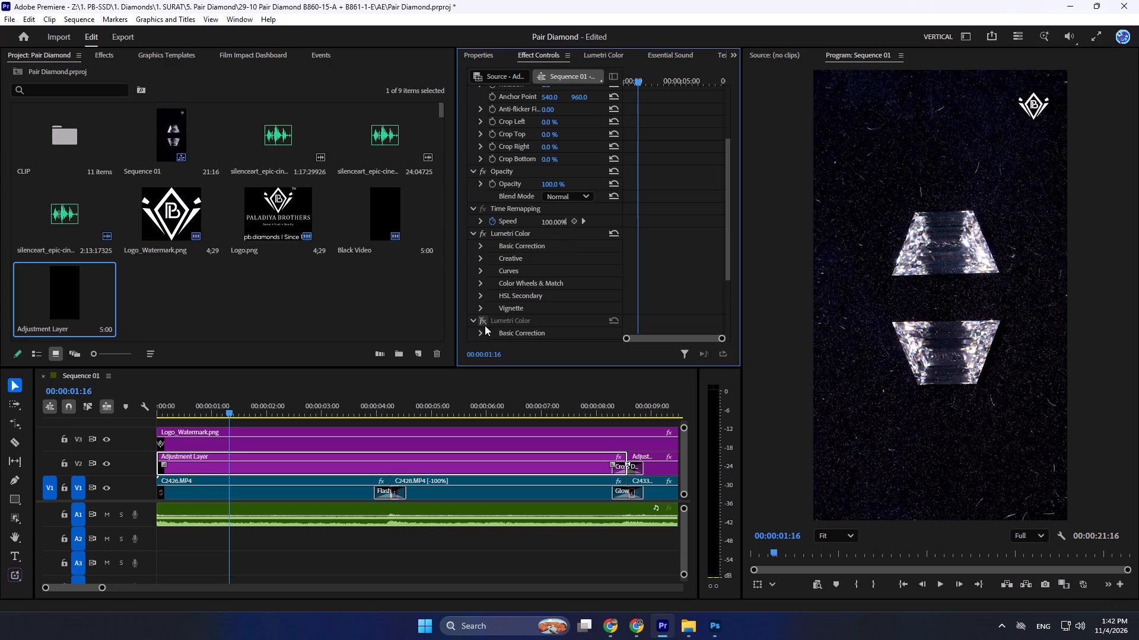
pyautogui.click(478, 320)
pyautogui.click(481, 320)
pyautogui.click(482, 320)
pyautogui.click(482, 320)
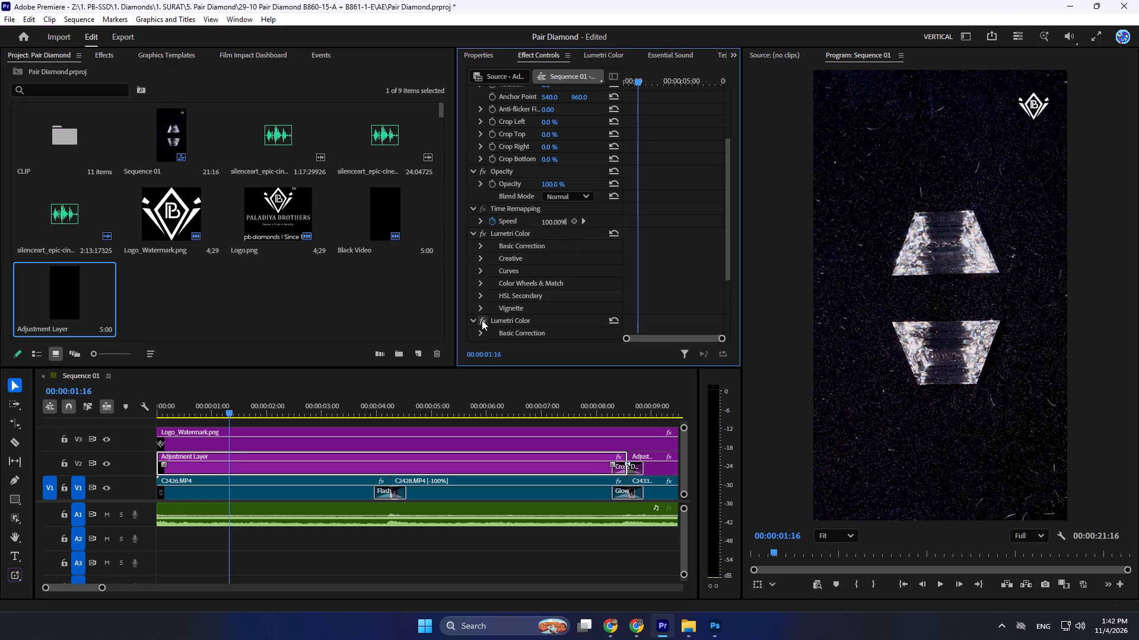
# On the first adjustment layer segment's lower Lumetri Color effect, set Temperature to -1.7 and Saturation to 84.5, judging the frame at 00:00:02:35.
pyautogui.press('space')
pyautogui.press('space')
pyautogui.press('space')
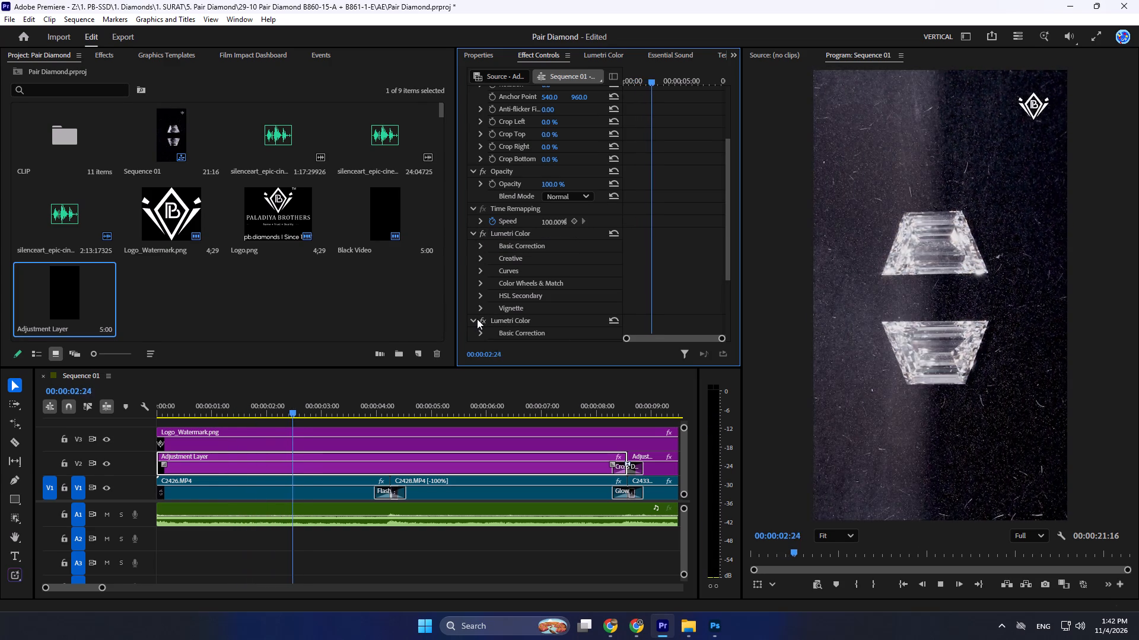
pyautogui.press('space')
pyautogui.click(527, 318)
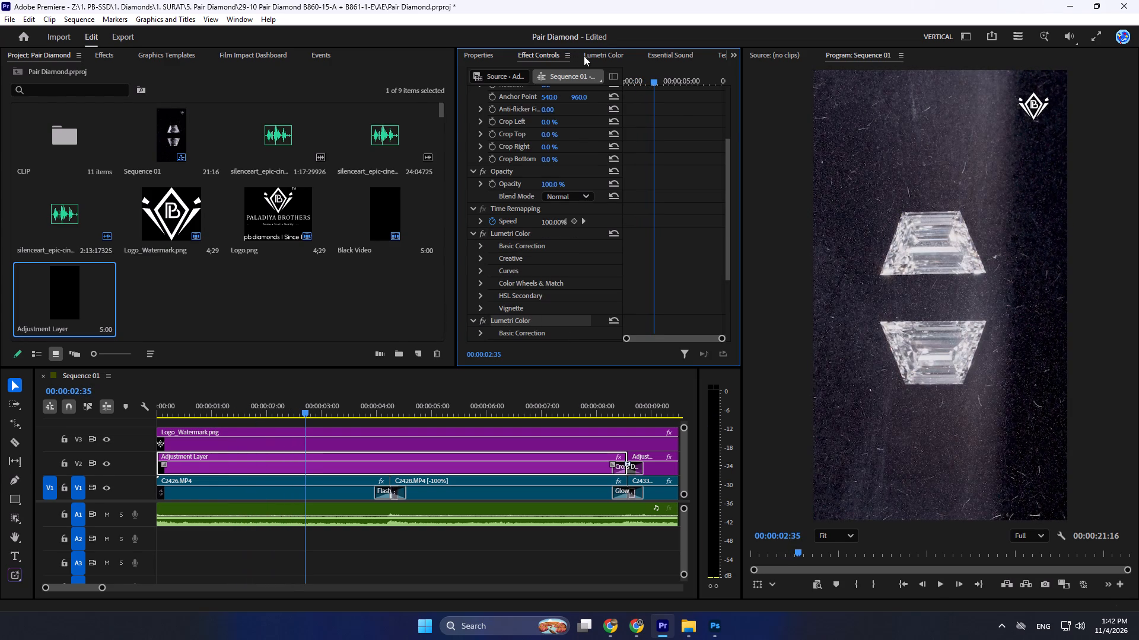
pyautogui.click(590, 56)
pyautogui.scroll(6, 613, 205)
pyautogui.moveTo(638, 168); pyautogui.dragTo(626, 171)
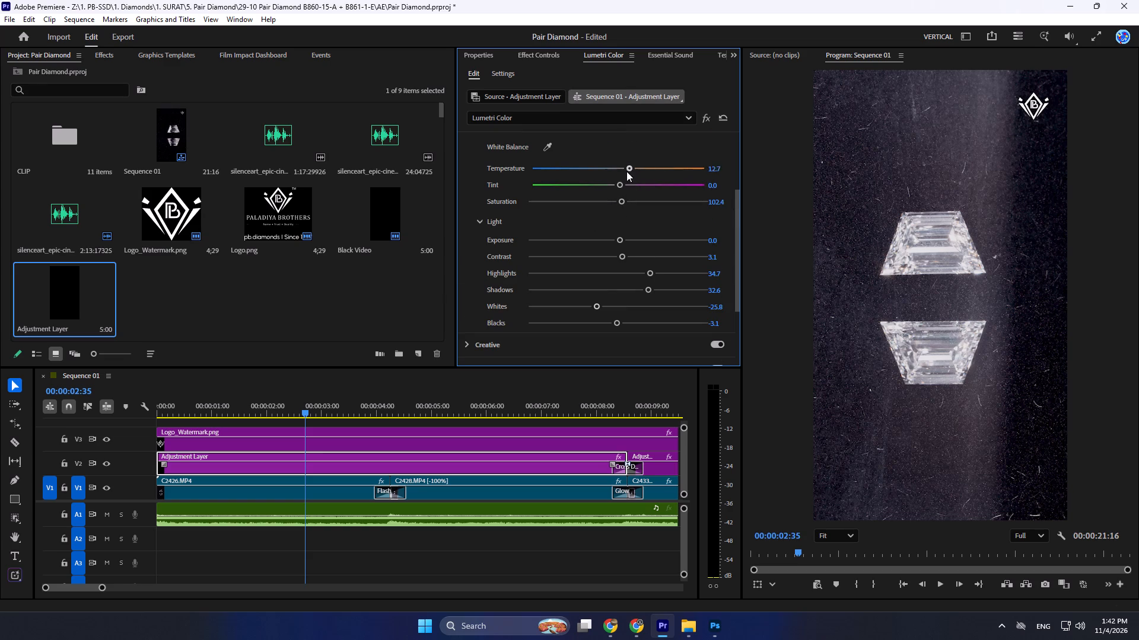
pyautogui.moveTo(626, 171); pyautogui.dragTo(626, 177)
pyautogui.moveTo(626, 177); pyautogui.dragTo(616, 178)
pyautogui.moveTo(621, 203); pyautogui.dragTo(572, 203)
pyautogui.moveTo(572, 203); pyautogui.dragTo(600, 203)
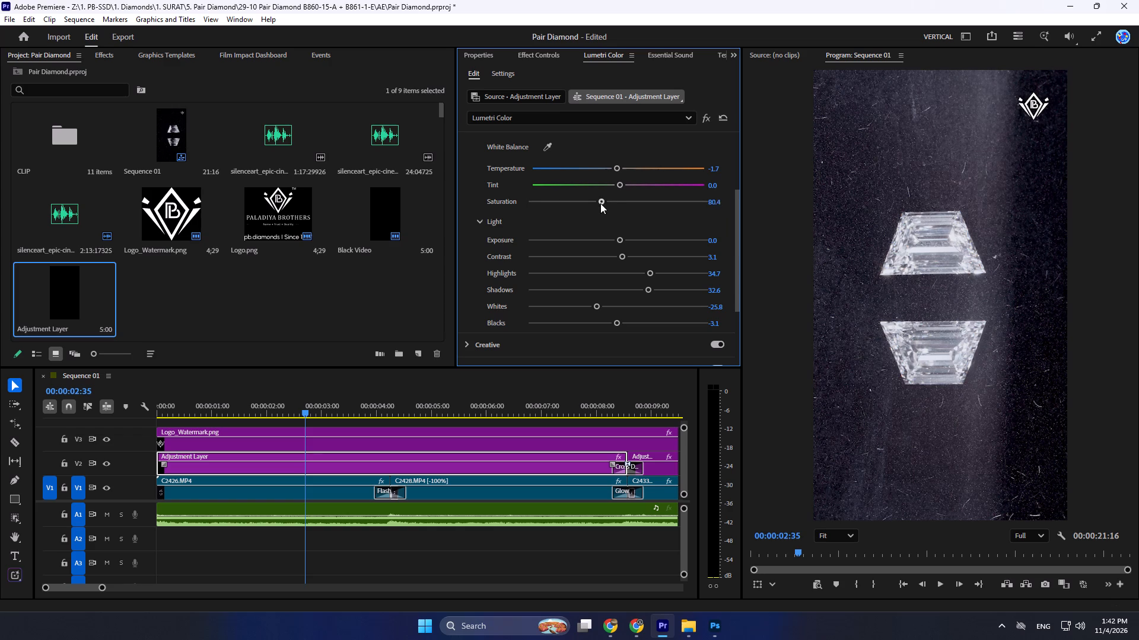
pyautogui.moveTo(600, 203); pyautogui.dragTo(604, 204)
# Play the sequence onward from 00:00:02:35, then replay it from the start past the second adjustment layer cut to review the grade.
pyautogui.press('space')
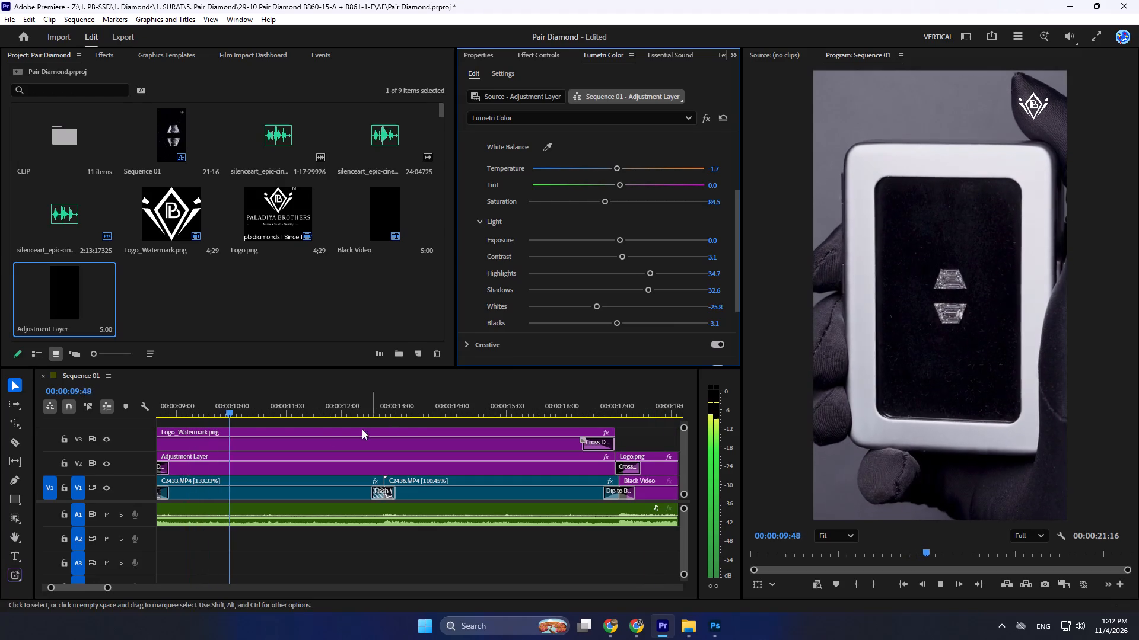
pyautogui.press('space')
pyautogui.moveTo(230, 409); pyautogui.dragTo(0, 422)
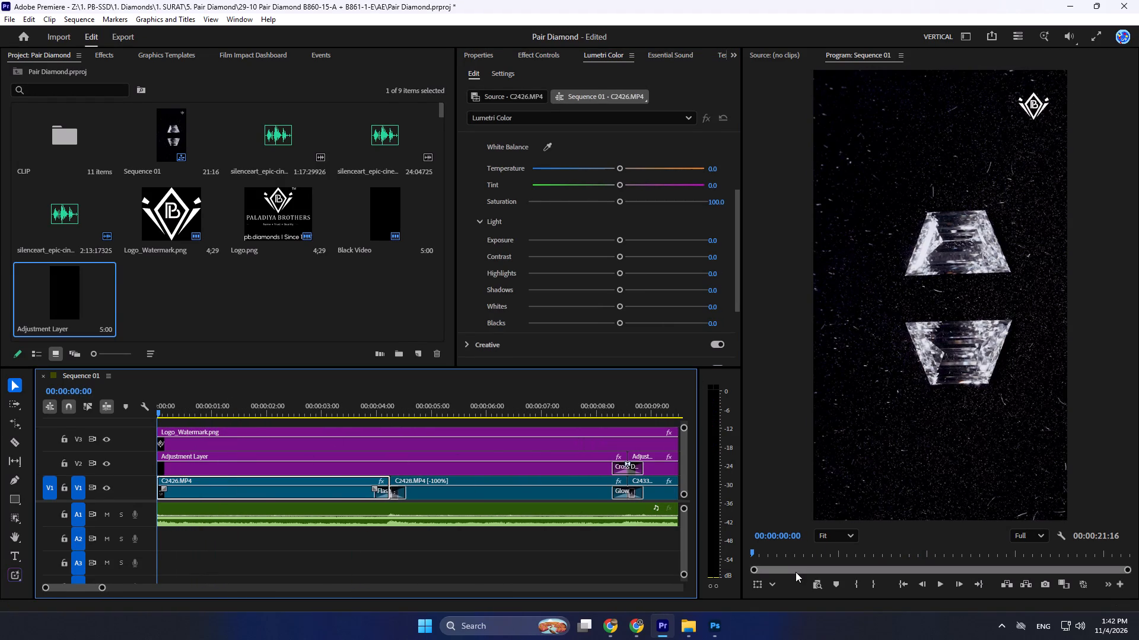
pyautogui.press('space')
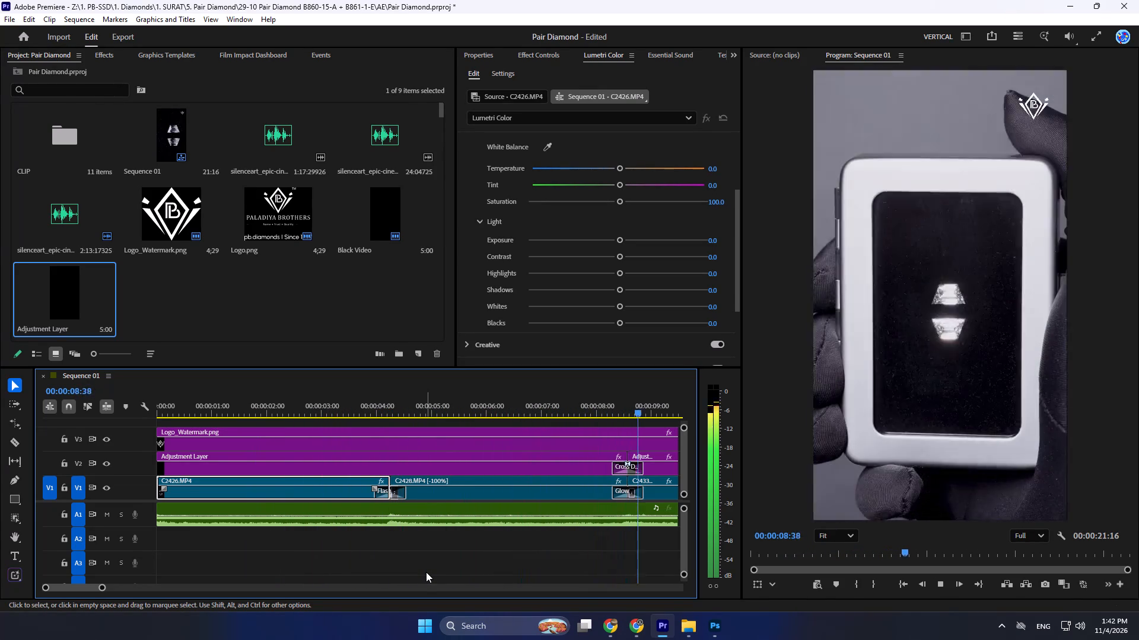
pyautogui.press('space')
pyautogui.keyDown('alt'); pyautogui.scroll(-10, 419, 561); pyautogui.keyUp('alt')
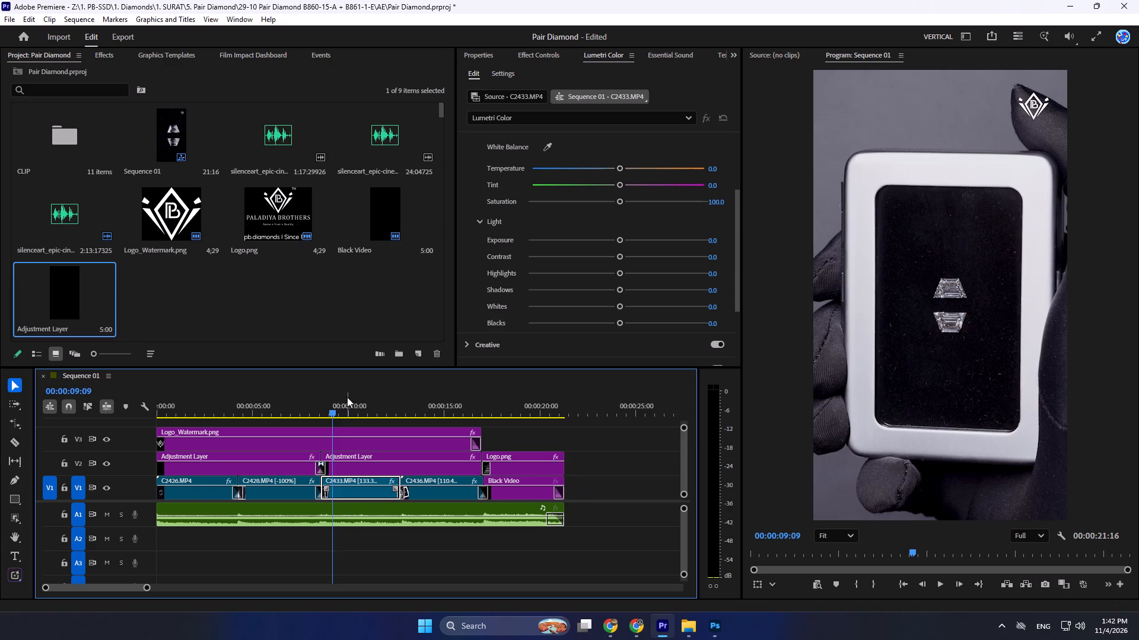
pyautogui.moveTo(328, 411); pyautogui.dragTo(26, 434)
pyautogui.keyDown('alt'); pyautogui.scroll(-7, 342, 498); pyautogui.keyUp('alt')
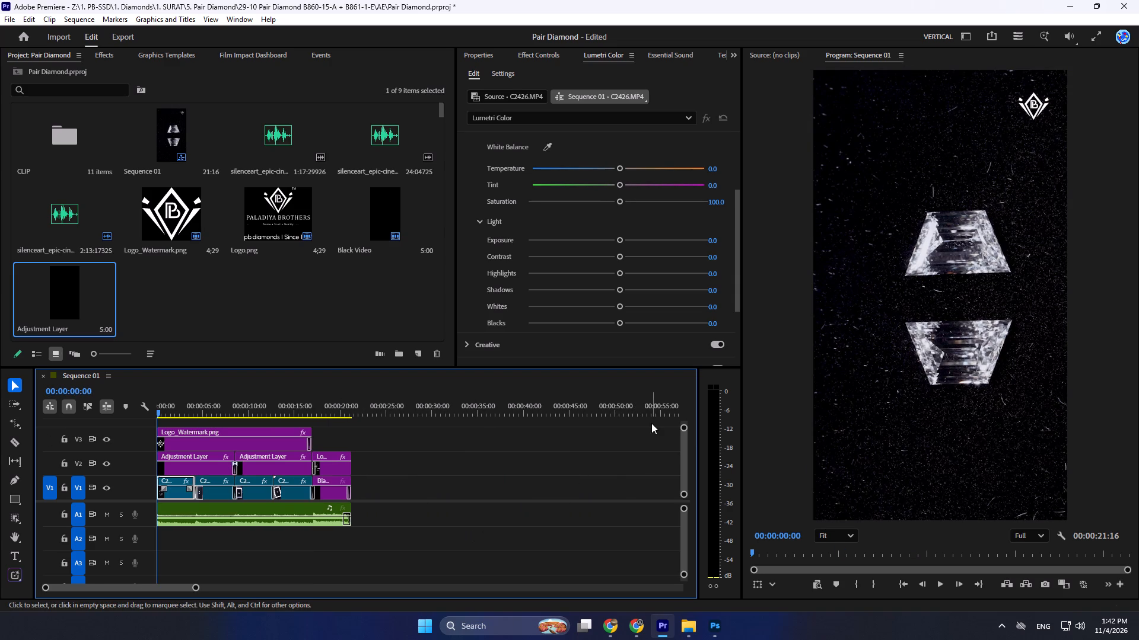
# Deselect all timeline clips and save the project.
pyautogui.click(554, 514)
pyautogui.hotkey('ctrl', 's')
pyautogui.click(521, 494)
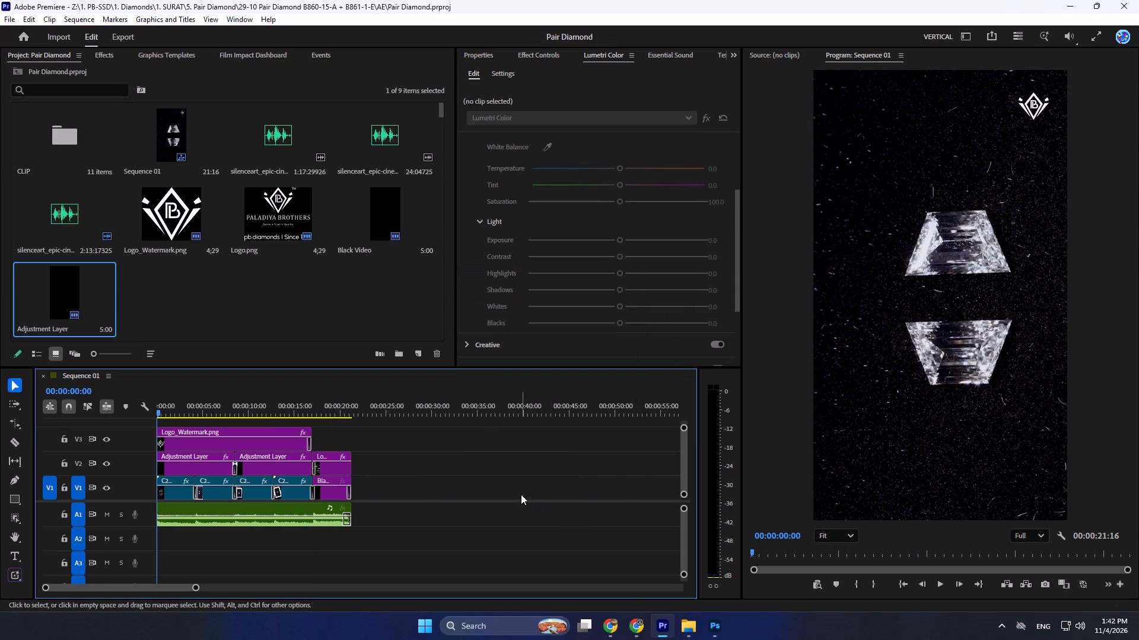
# Set the sequence's export file name to B860-15-A + B861-1-E and its location to the 29-10 Pair Diamond B860-15-A + B861-1-E folder.
pyautogui.hotkey('ctrl', 'm')
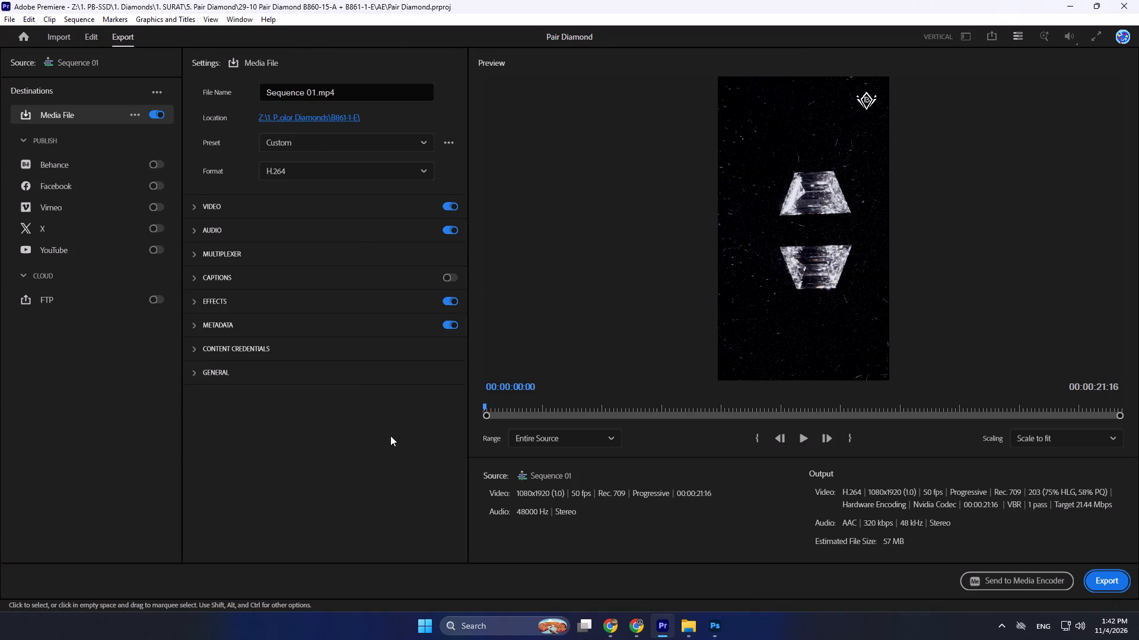
pyautogui.click(347, 116)
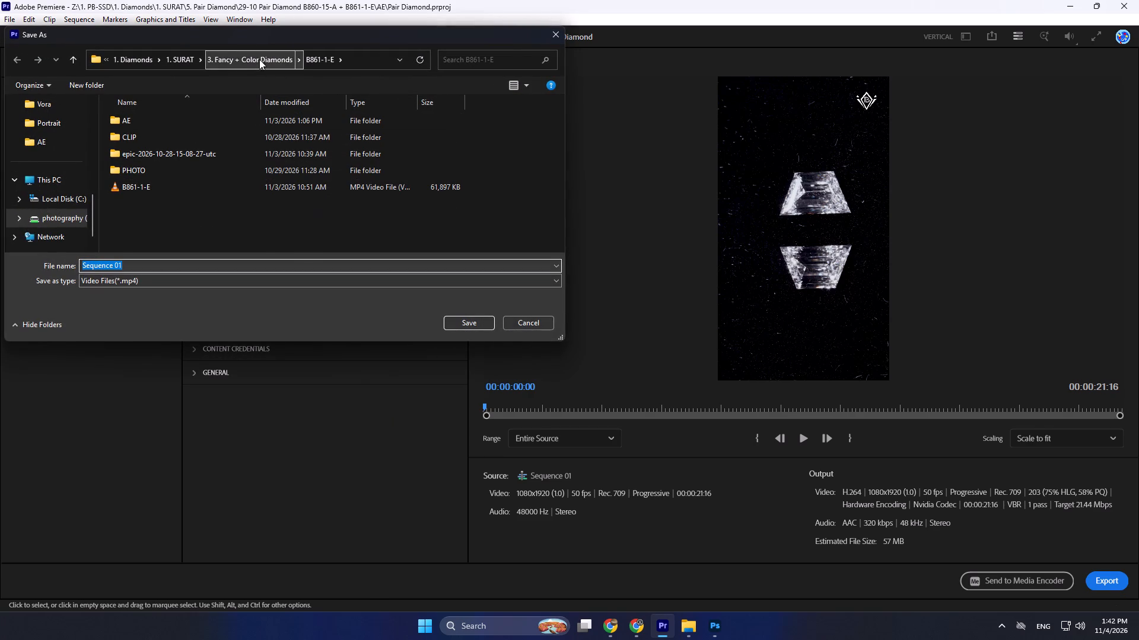
pyautogui.click(259, 59)
pyautogui.click(225, 59)
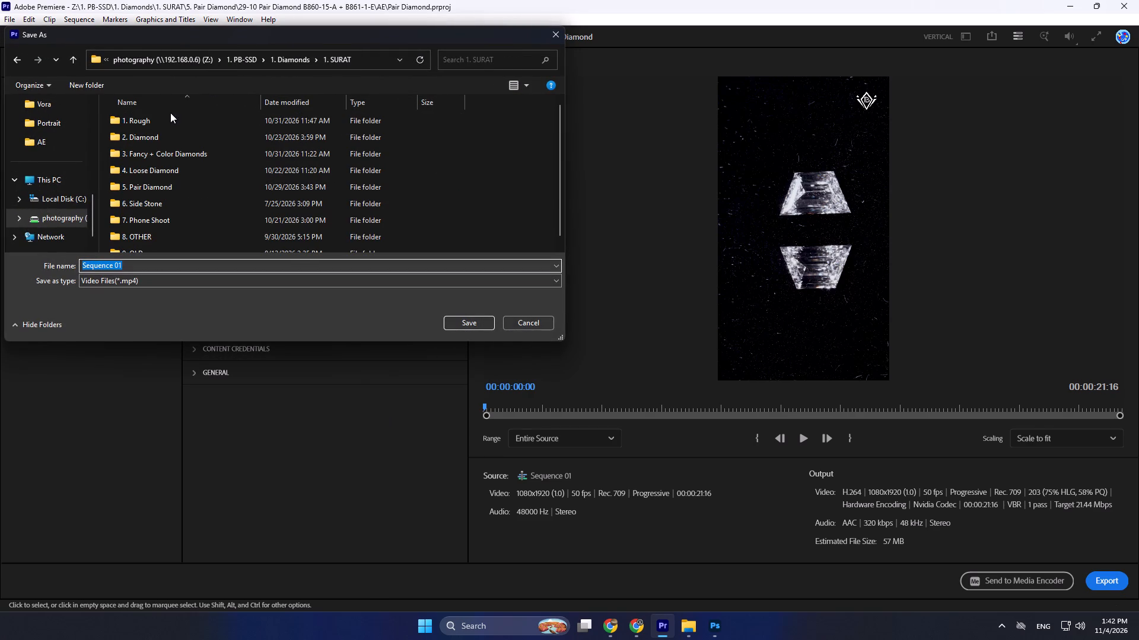
pyautogui.click(170, 113)
pyautogui.doubleClick(163, 186)
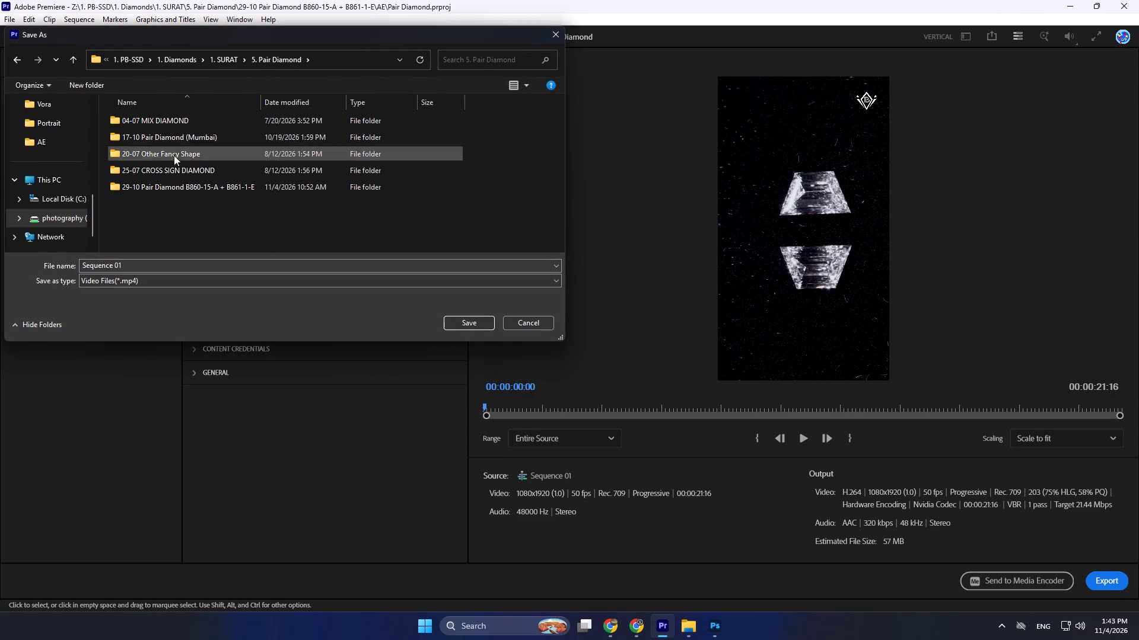
pyautogui.click(170, 189)
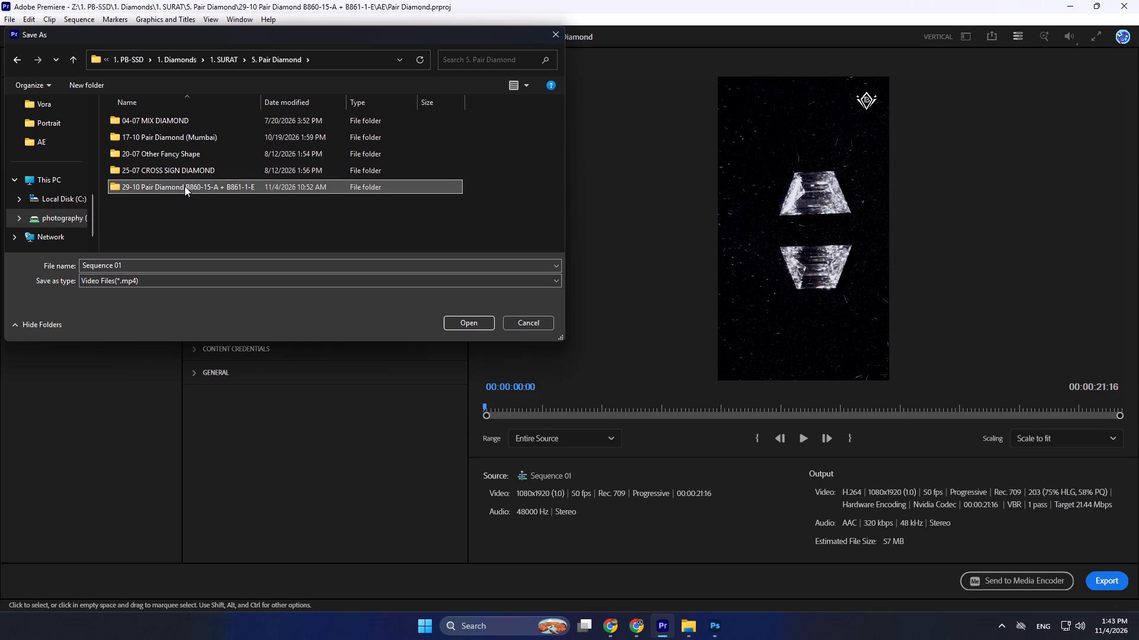
pyautogui.press('F2')
pyautogui.moveTo(185, 188); pyautogui.dragTo(345, 195)
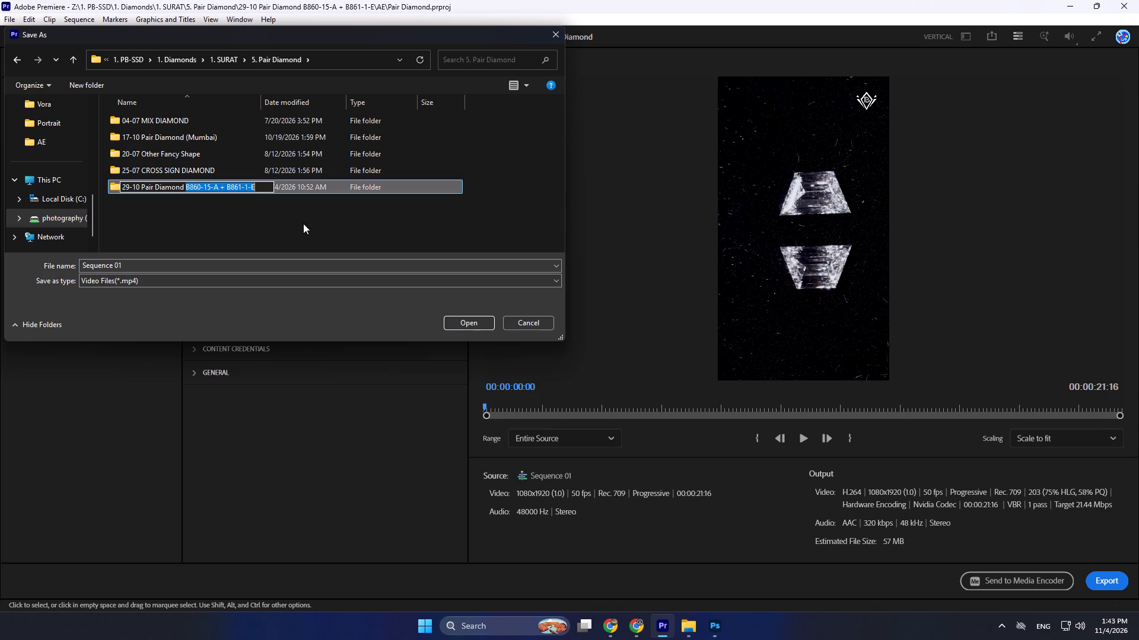
pyautogui.hotkey('ctrl', 'c')
pyautogui.click(216, 257)
pyautogui.click(177, 261)
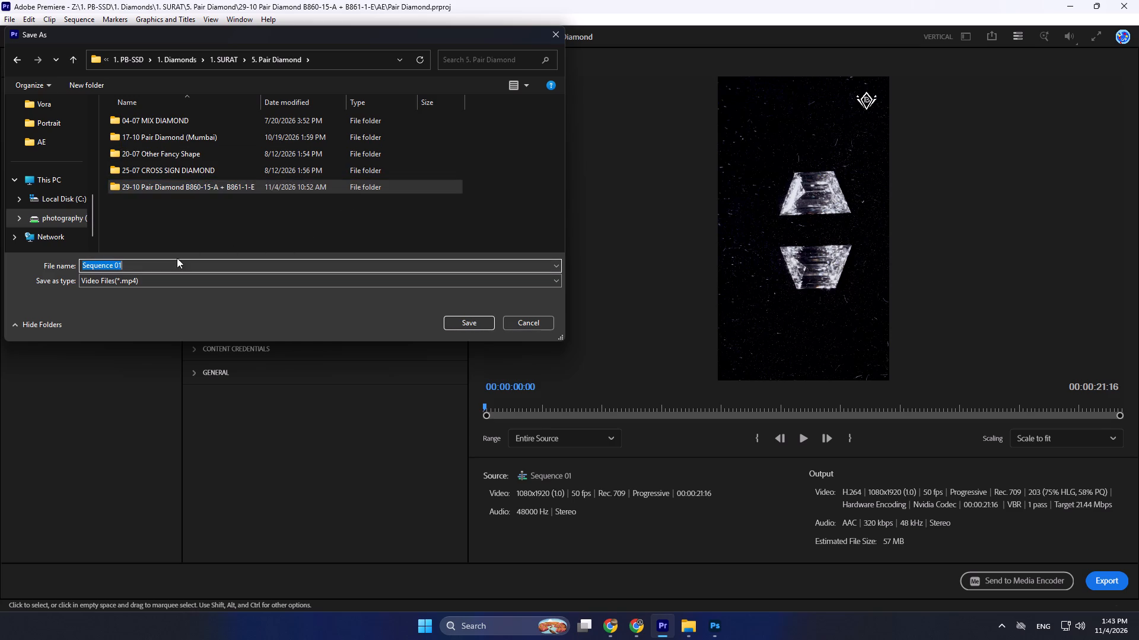
pyautogui.hotkey('ctrl', 'v')
pyautogui.doubleClick(147, 185)
pyautogui.press('Return')
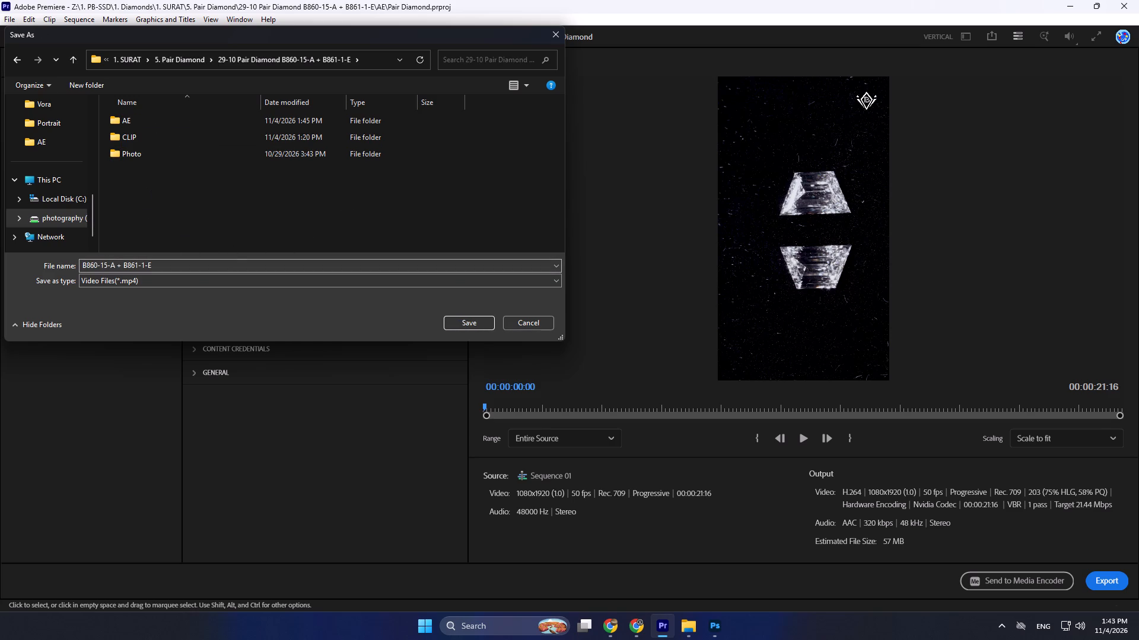
# Start exporting the sequence as an H.264 media file.
pyautogui.click(1108, 571)
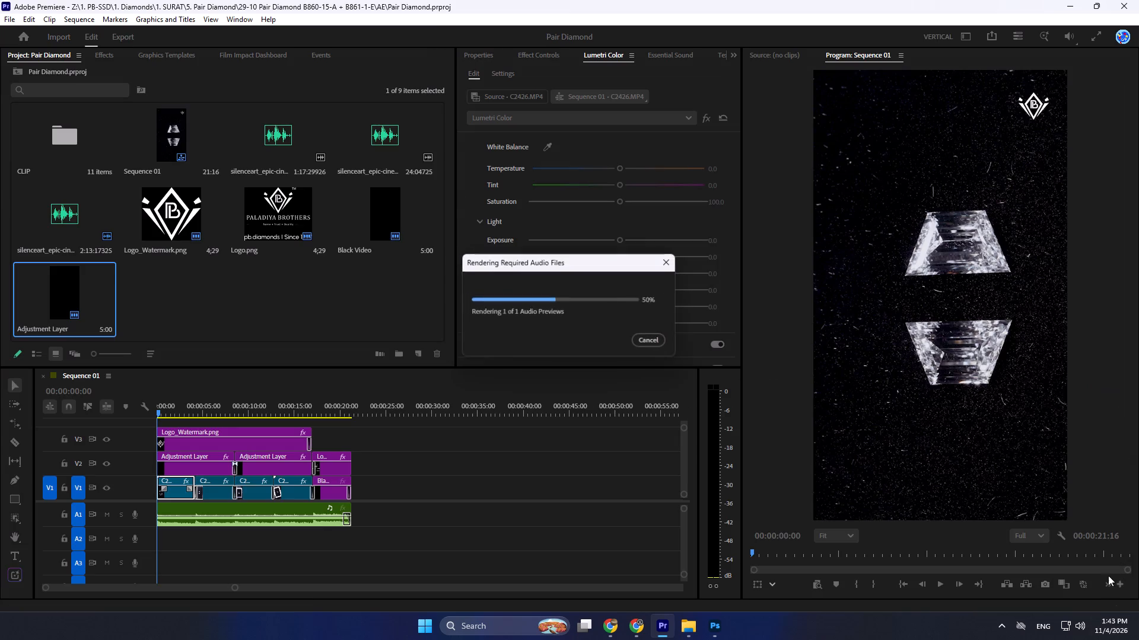